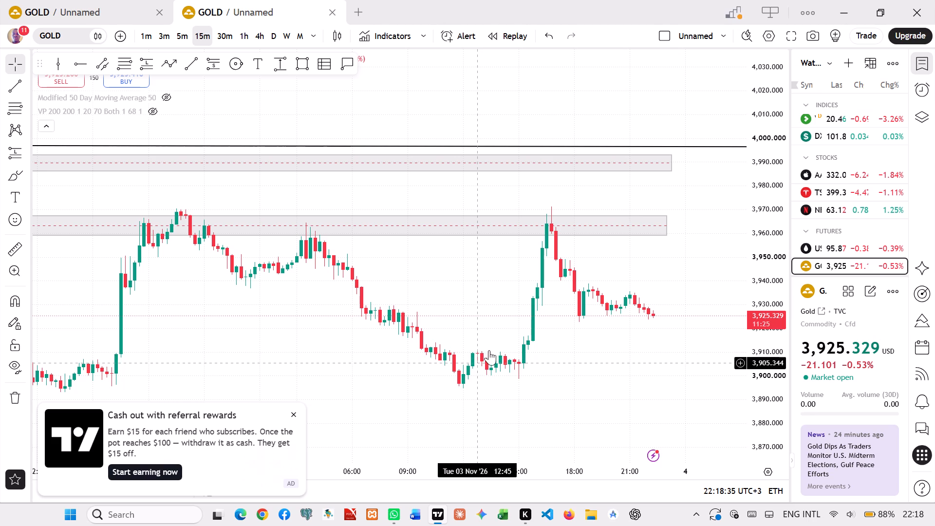
Remove the two grey price zones and the black line just below 4,000 from the 15-minute gold chart.
{"action": "left_click_drag", "start_coordinate": [636, 356], "coordinate": [575, 357]}
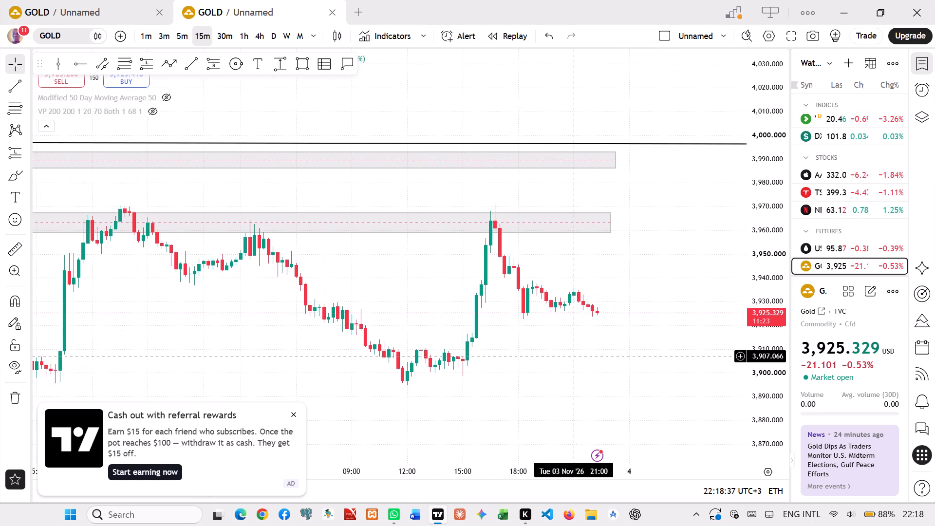
{"action": "left_click", "coordinate": [585, 233]}
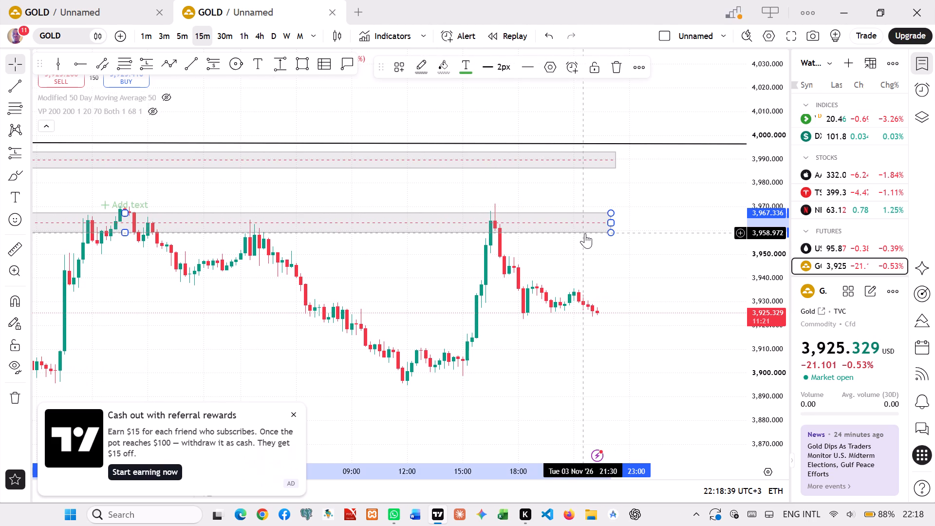
{"action": "key", "text": "ctrl+x"}
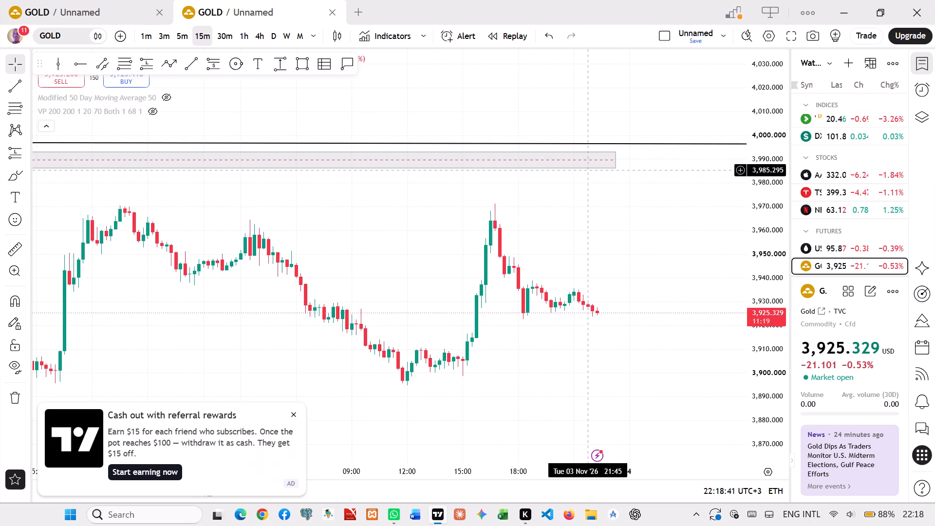
{"action": "left_click", "coordinate": [588, 169]}
{"action": "key", "text": "ctrl+x"}
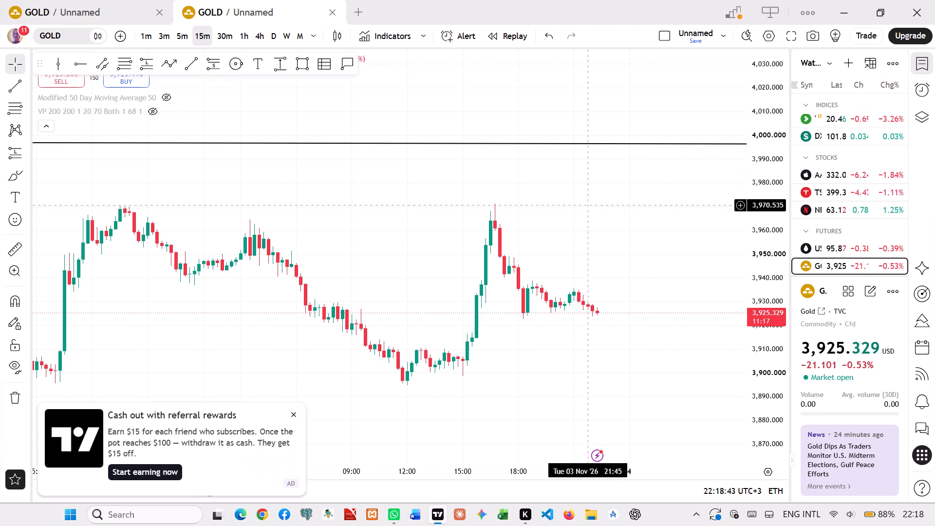
{"action": "left_click_drag", "start_coordinate": [586, 204], "coordinate": [741, 265]}
{"action": "left_click", "coordinate": [624, 201]}
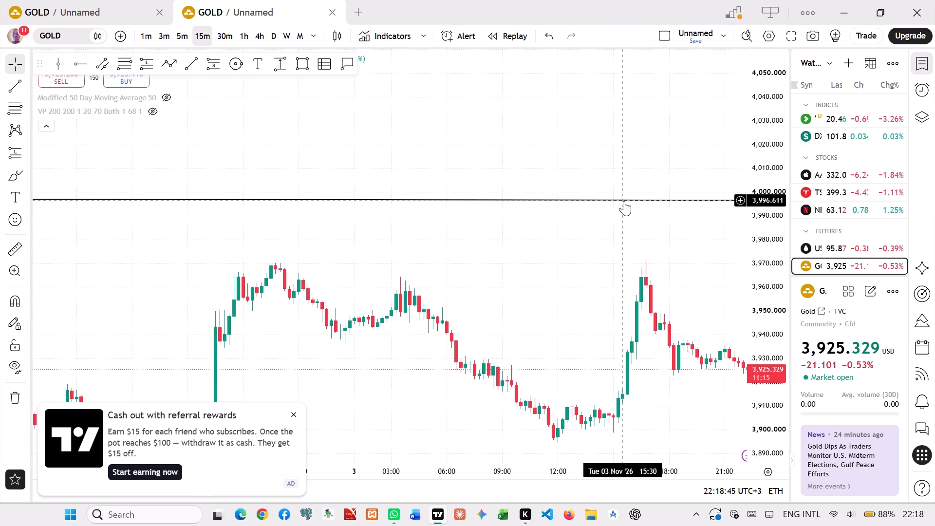
{"action": "key", "text": "ctrl+x"}
Examine the earlier price action on the 15-minute gold chart for remaining drawings and swing levels.
{"action": "left_click_drag", "start_coordinate": [561, 251], "coordinate": [565, 251]}
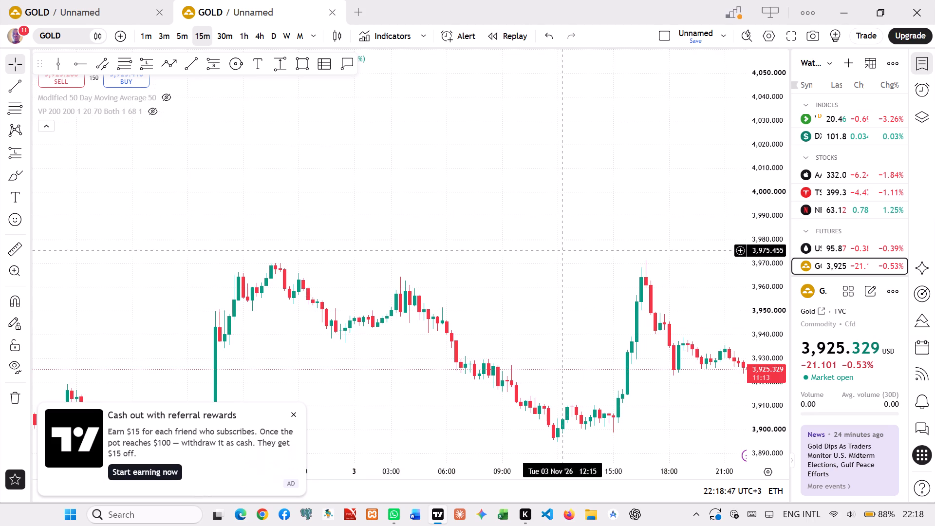
{"action": "left_click_drag", "start_coordinate": [565, 251], "coordinate": [776, 280]}
{"action": "left_click_drag", "start_coordinate": [603, 248], "coordinate": [725, 235]}
{"action": "left_click_drag", "start_coordinate": [548, 238], "coordinate": [654, 205]}
{"action": "left_click_drag", "start_coordinate": [516, 229], "coordinate": [517, 229]}
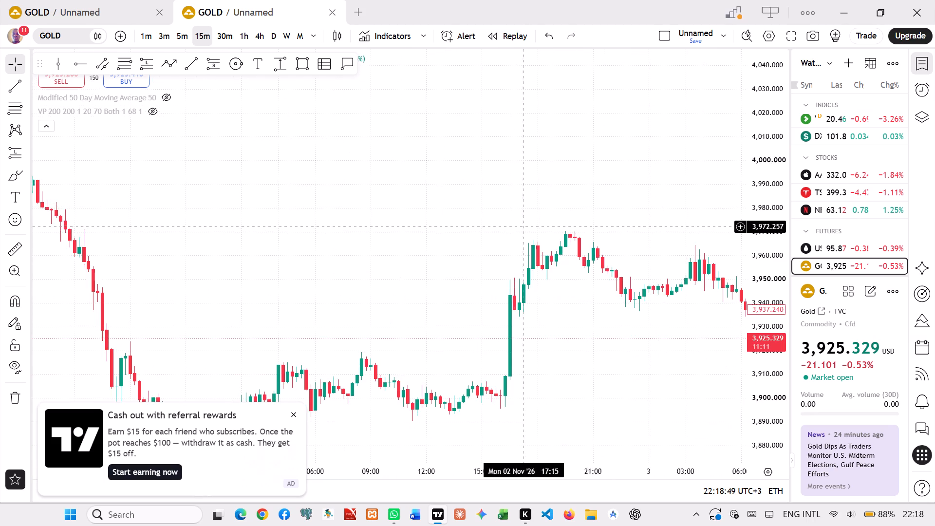
{"action": "left_click_drag", "start_coordinate": [517, 229], "coordinate": [635, 192]}
{"action": "left_click_drag", "start_coordinate": [524, 223], "coordinate": [627, 198]}
{"action": "left_click_drag", "start_coordinate": [567, 212], "coordinate": [368, 153]}
{"action": "left_click_drag", "start_coordinate": [487, 195], "coordinate": [350, 193]}
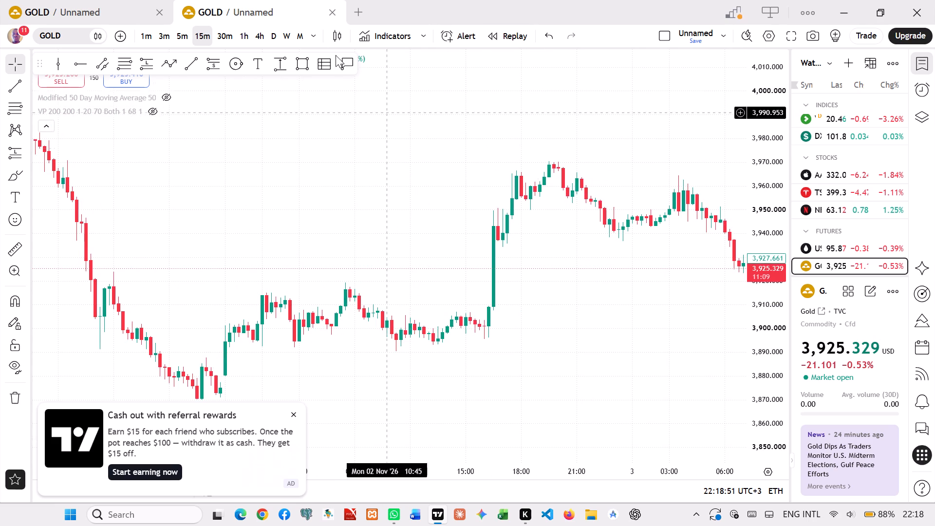
Switch the gold chart to the monthly timeframe.
{"action": "left_click", "coordinate": [305, 34]}
{"action": "left_click", "coordinate": [301, 40]}
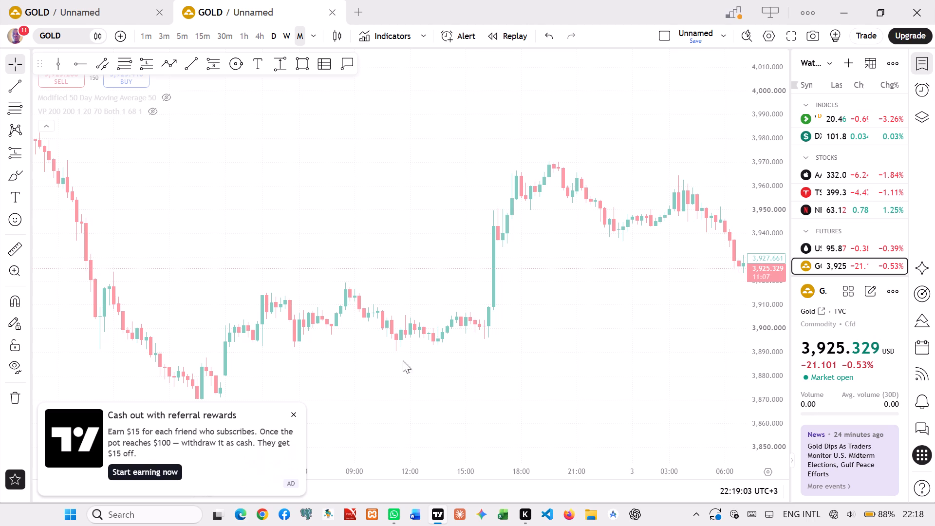
Dismiss the referral rewards advert covering the chart.
{"action": "left_click", "coordinate": [293, 414]}
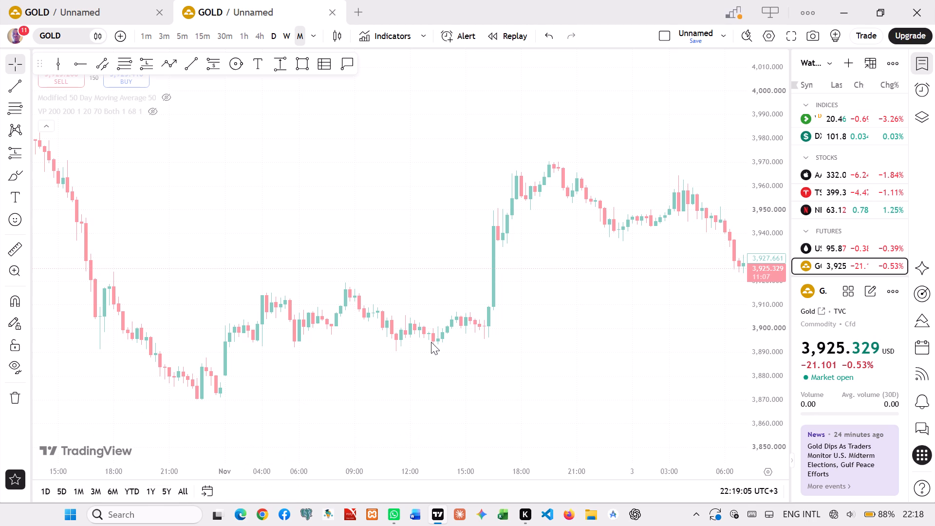
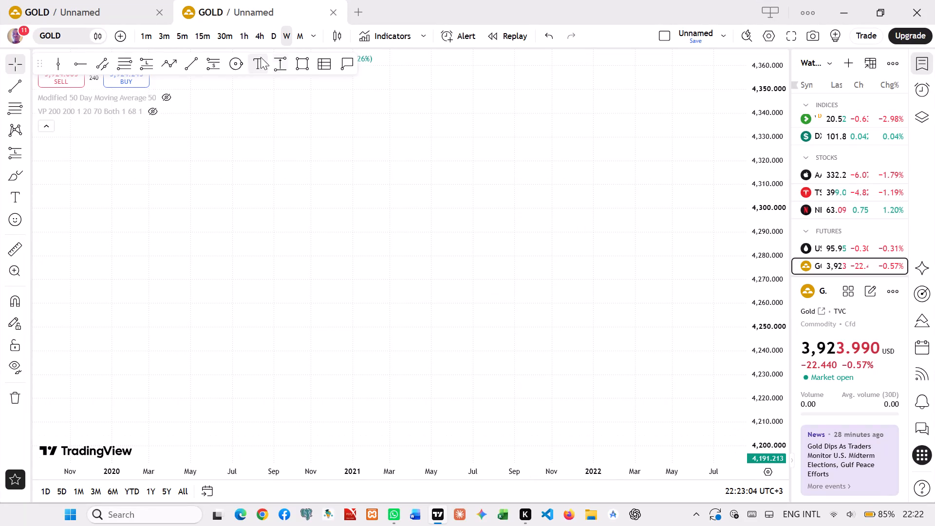
Switch the gold chart to the 1-hour timeframe.
{"action": "left_click", "coordinate": [249, 40]}
{"action": "scroll", "coordinate": [505, 219], "scroll_direction": "down", "scroll_amount": 10}
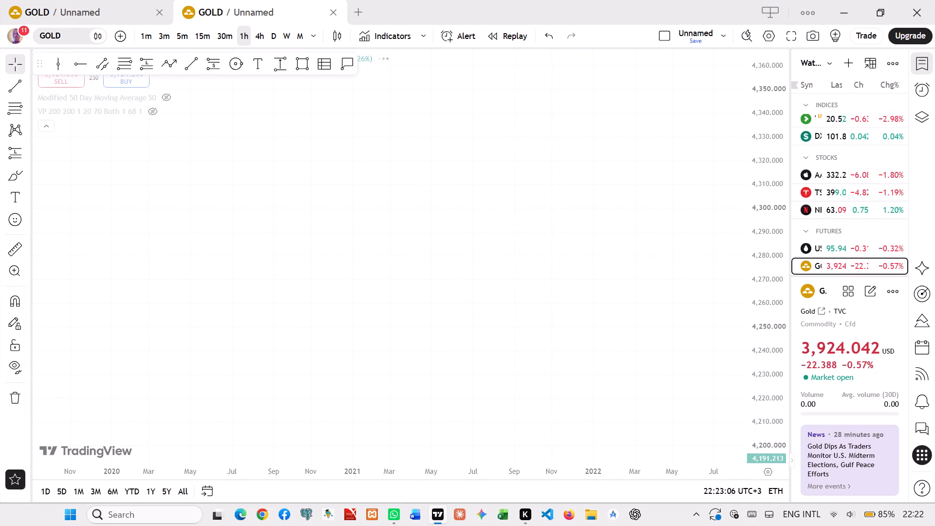
{"action": "scroll", "coordinate": [506, 219], "scroll_direction": "down", "scroll_amount": 4}
Disconnect from the eduroam Wi-Fi network and reconnect to it with automatic connection enabled.
{"action": "left_click", "coordinate": [831, 516]}
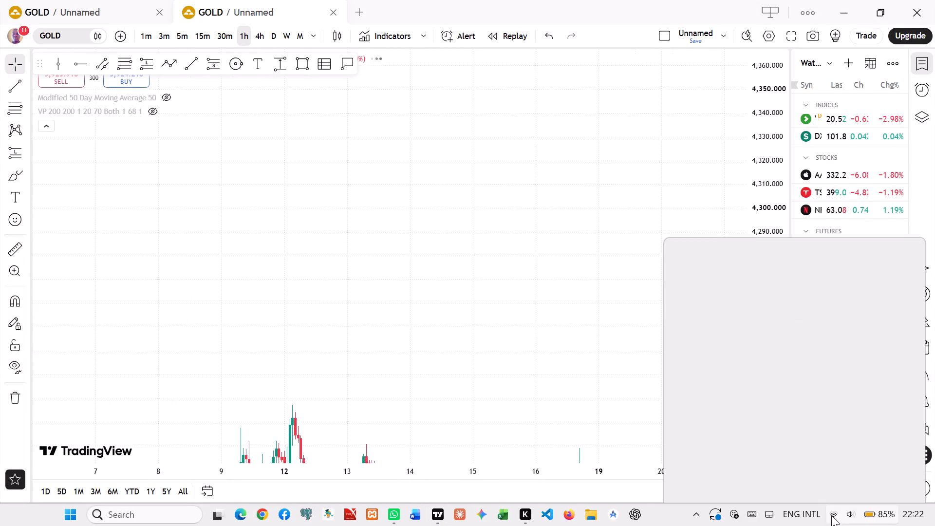
{"action": "left_click", "coordinate": [717, 241]}
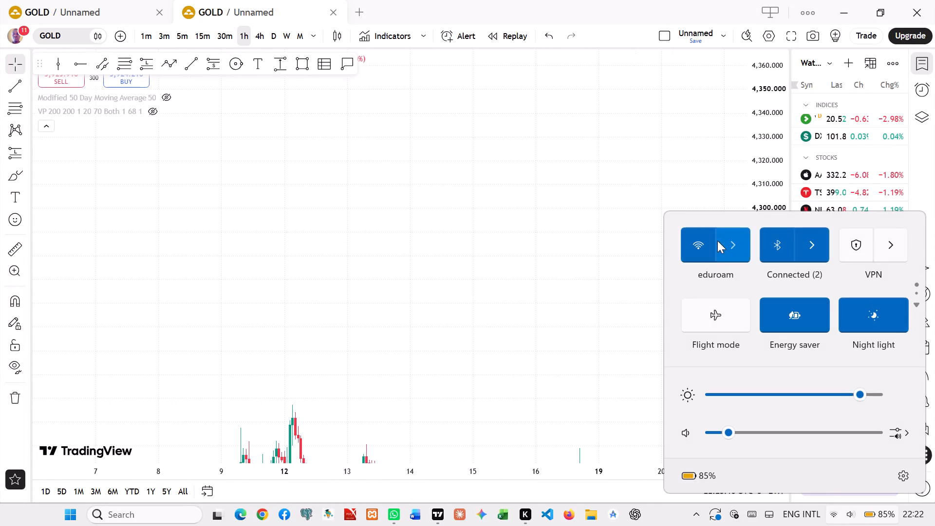
{"action": "left_click", "coordinate": [850, 299]}
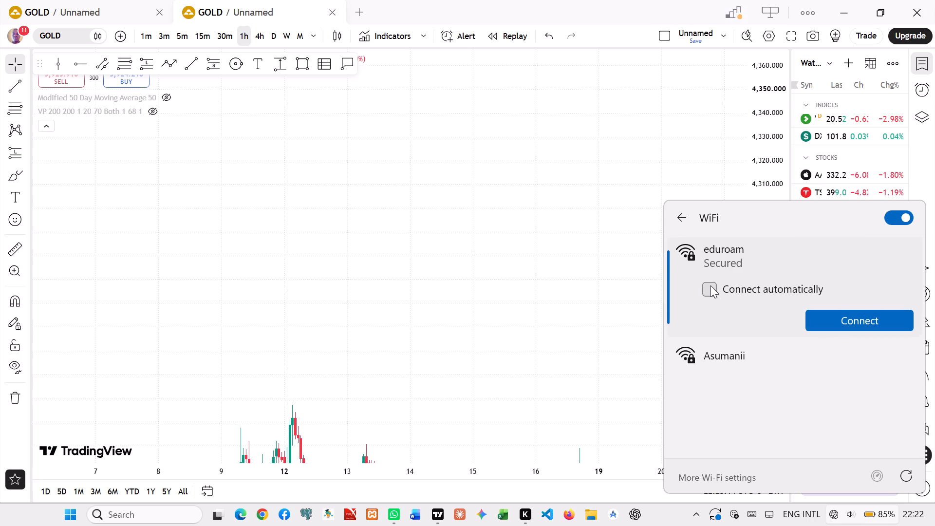
{"action": "left_click", "coordinate": [711, 285]}
{"action": "left_click", "coordinate": [845, 319]}
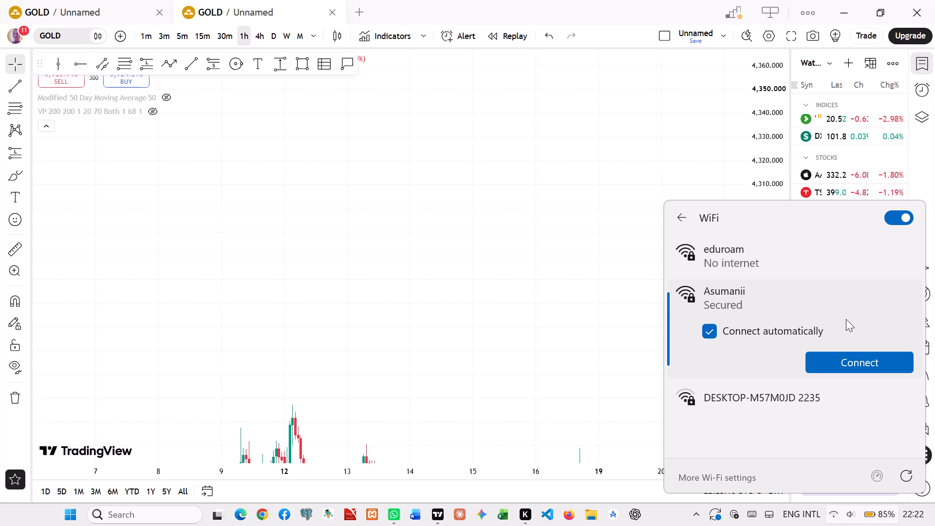
{"action": "left_click", "coordinate": [812, 266]}
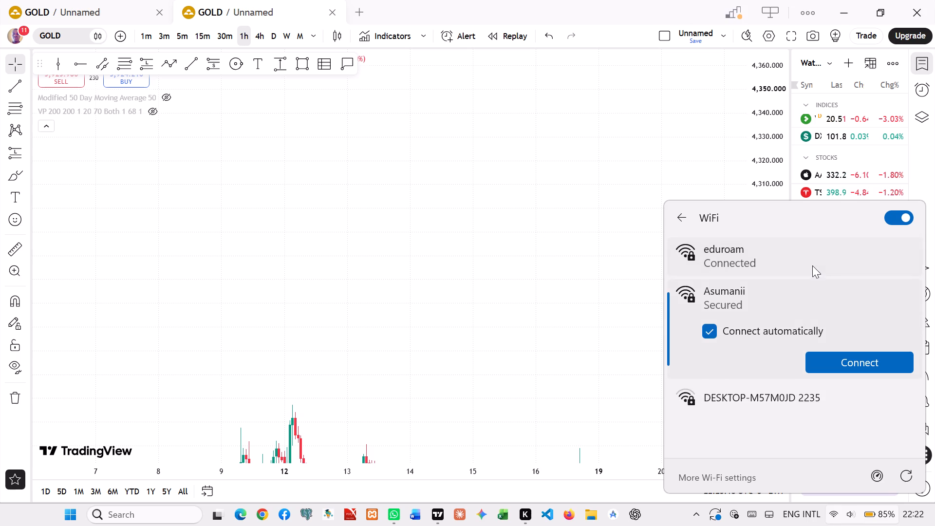
{"action": "left_click", "coordinate": [516, 248]}
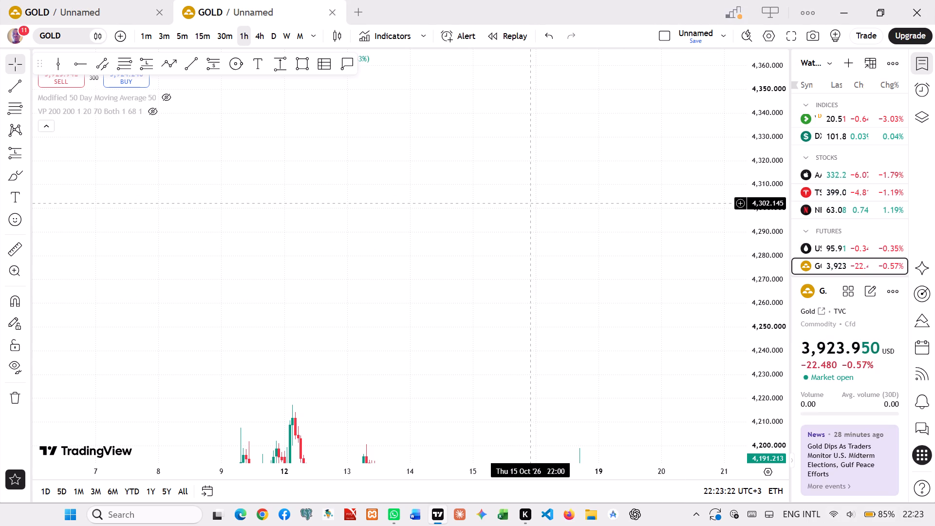
Reload the 1-hour gold chart.
{"action": "key", "text": "ctrl+shift+r"}
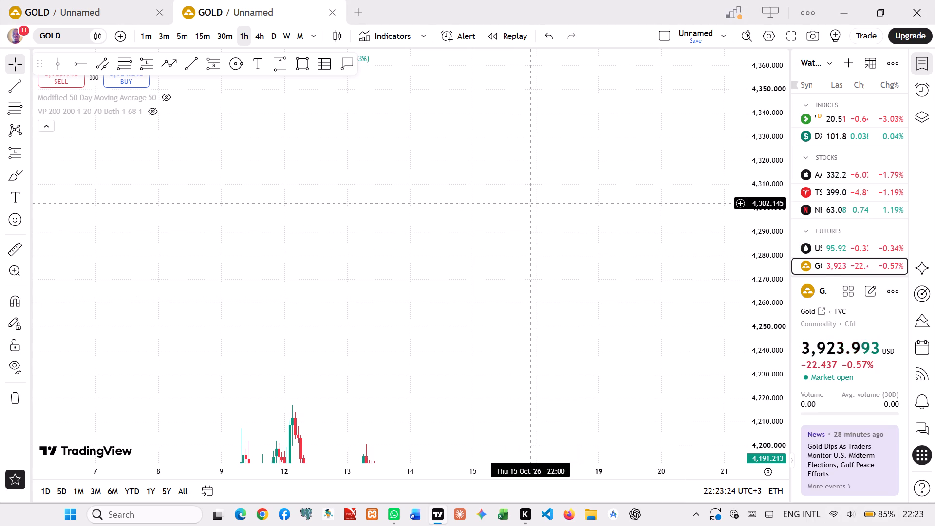
{"action": "scroll", "coordinate": [444, 202], "scroll_direction": "up", "scroll_amount": 20}
{"action": "scroll", "coordinate": [444, 202], "scroll_direction": "up", "scroll_amount": 20}
{"action": "scroll", "coordinate": [395, 170], "scroll_direction": "up", "scroll_amount": 12}
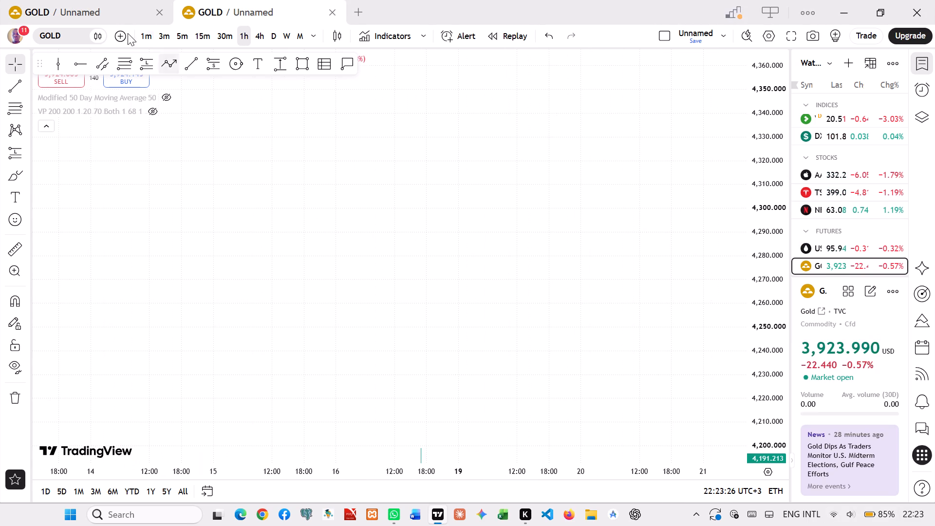
Switch to the other open gold chart, set to the 15-minute timeframe.
{"action": "left_click", "coordinate": [112, 19]}
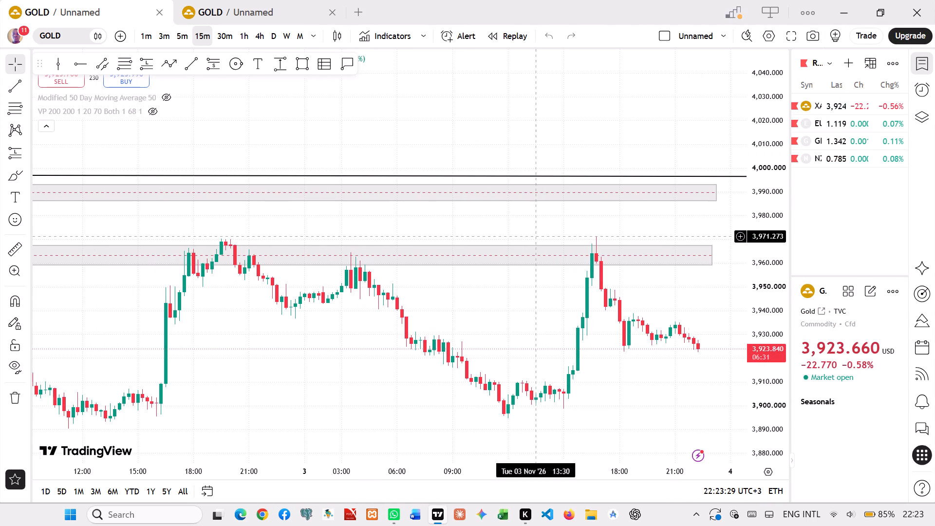
Switch the 15-minute chart from gold to the EURUSD pair in the watchlist.
{"action": "left_click", "coordinate": [837, 120]}
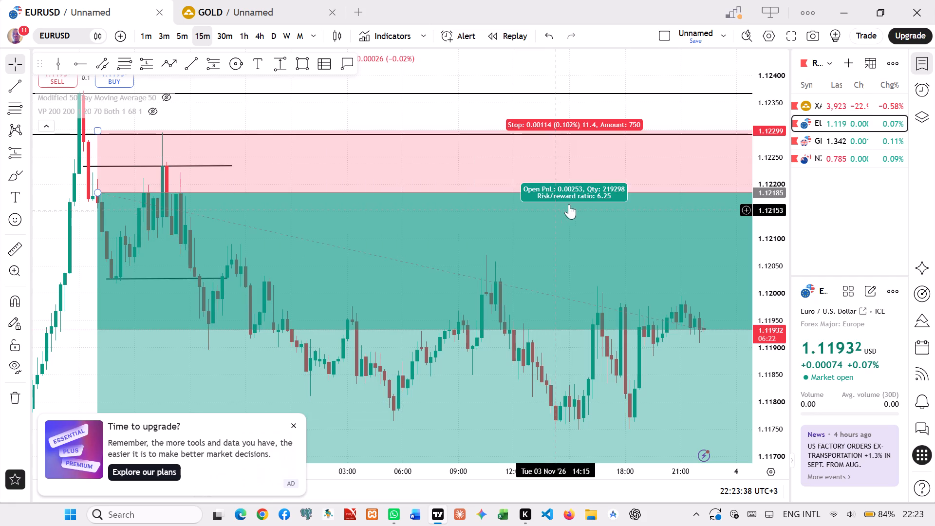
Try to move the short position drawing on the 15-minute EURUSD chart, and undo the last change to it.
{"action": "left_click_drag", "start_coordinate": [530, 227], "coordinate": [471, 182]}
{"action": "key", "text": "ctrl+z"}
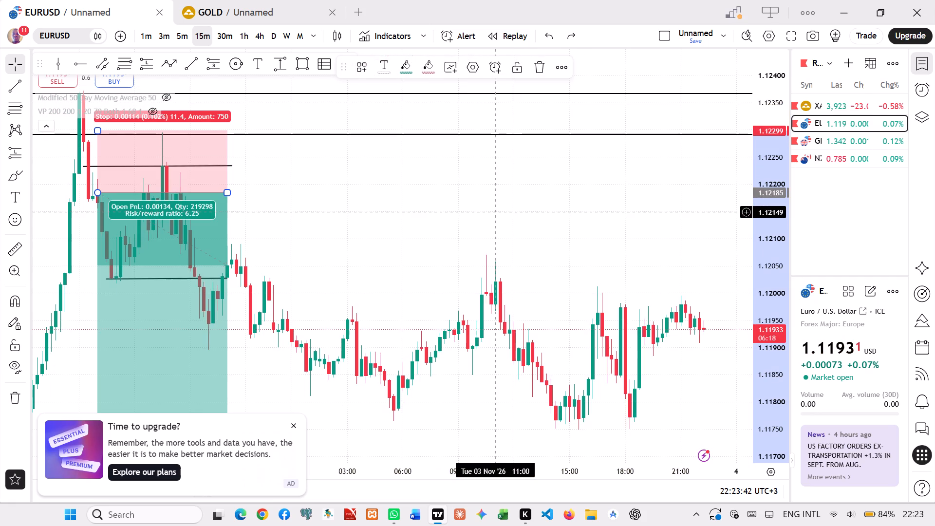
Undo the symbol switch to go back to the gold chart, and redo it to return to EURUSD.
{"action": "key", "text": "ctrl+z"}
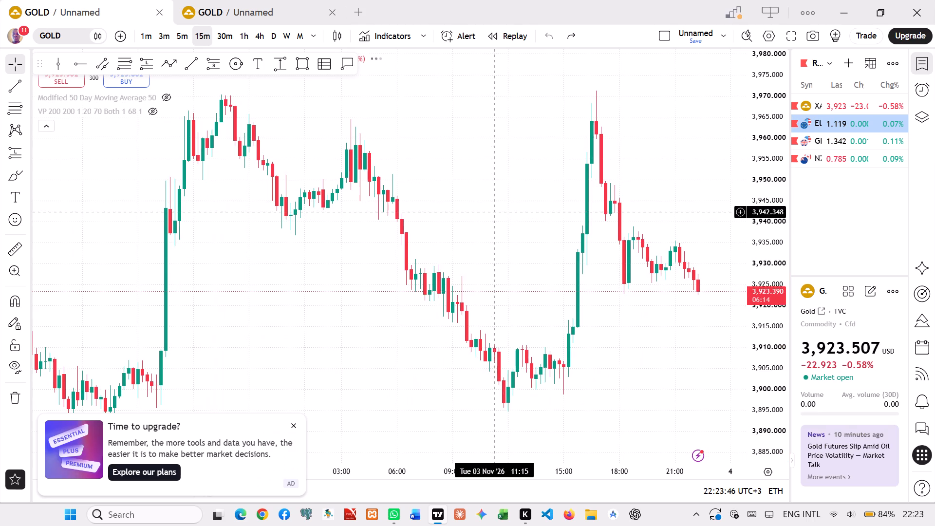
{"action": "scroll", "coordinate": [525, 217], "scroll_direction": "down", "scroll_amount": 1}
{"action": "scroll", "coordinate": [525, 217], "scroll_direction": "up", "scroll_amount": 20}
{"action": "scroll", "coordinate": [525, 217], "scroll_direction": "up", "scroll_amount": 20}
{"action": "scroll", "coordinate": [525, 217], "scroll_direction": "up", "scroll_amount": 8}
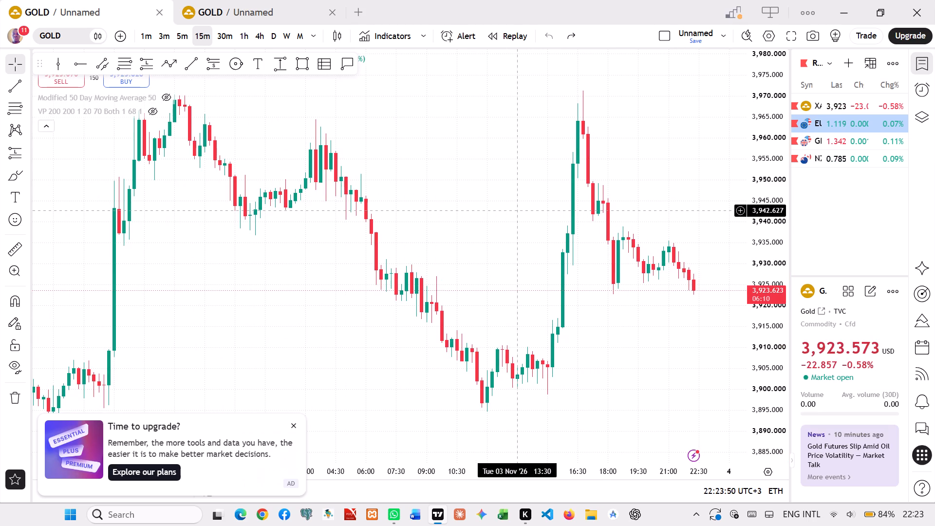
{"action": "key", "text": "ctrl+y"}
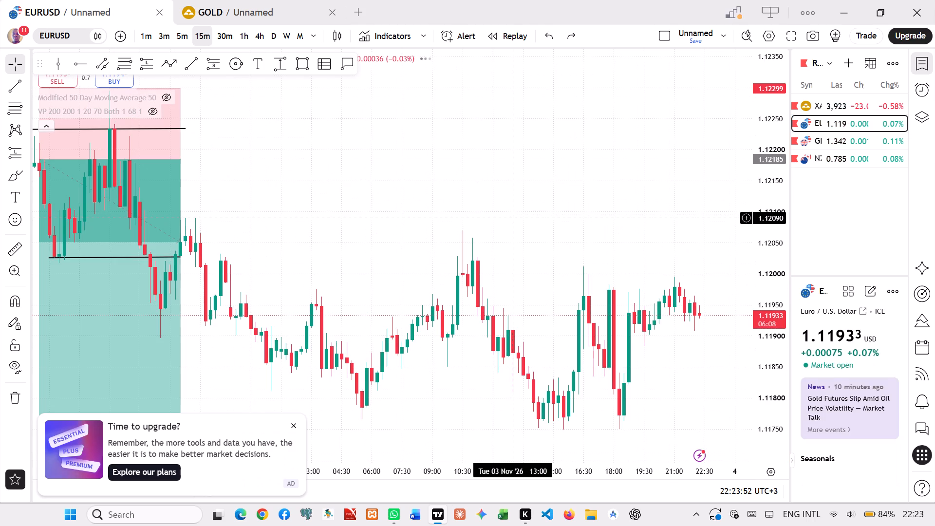
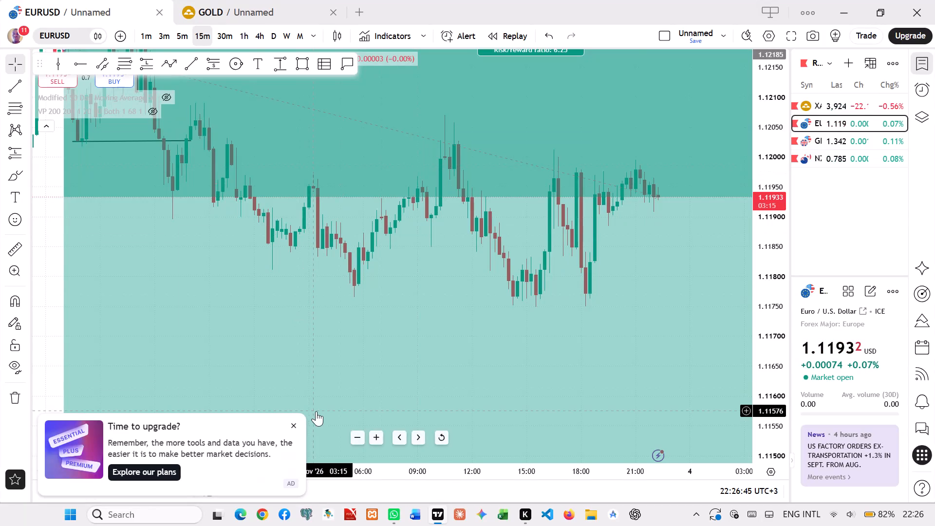
Dismiss the upgrade advertisement covering the lower part of the EURUSD chart.
{"action": "left_click", "coordinate": [289, 423]}
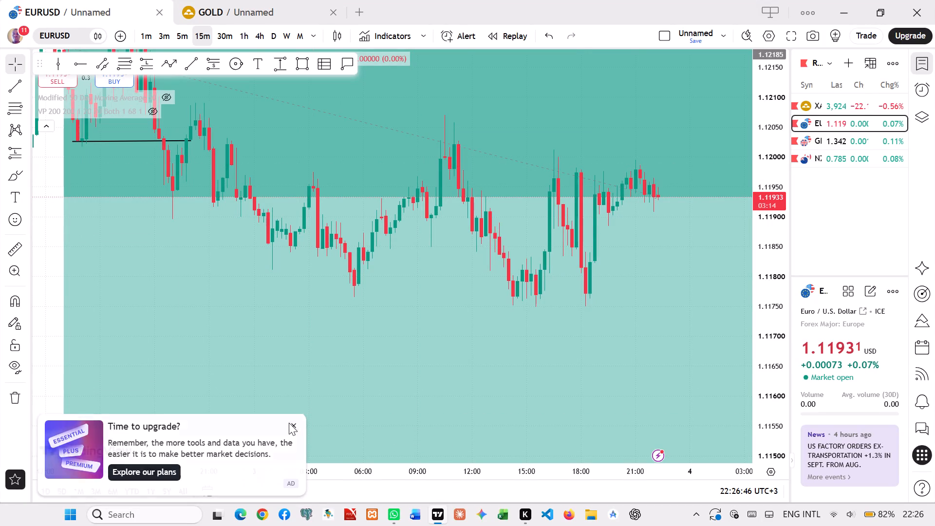
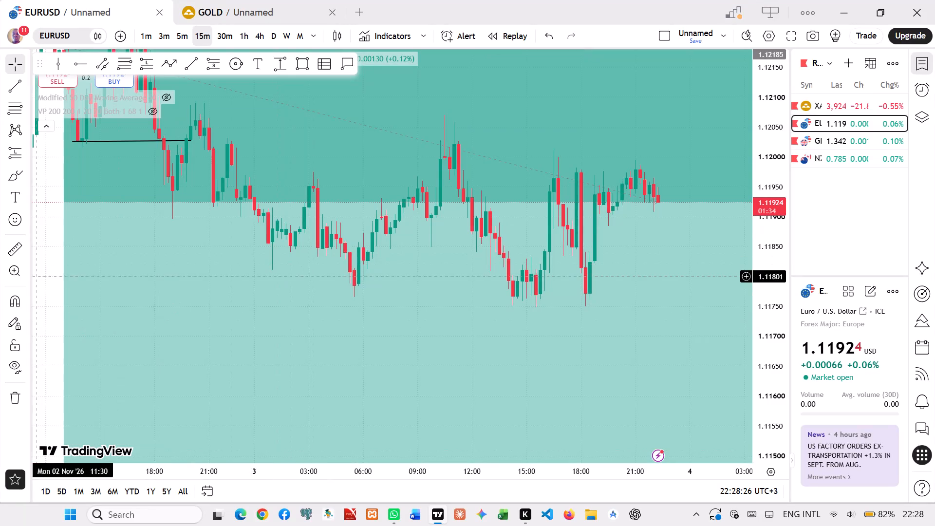
Delete the large green long-position drawing covering the 15-minute EURUSD chart.
{"action": "left_click", "coordinate": [40, 266]}
{"action": "left_click", "coordinate": [107, 284]}
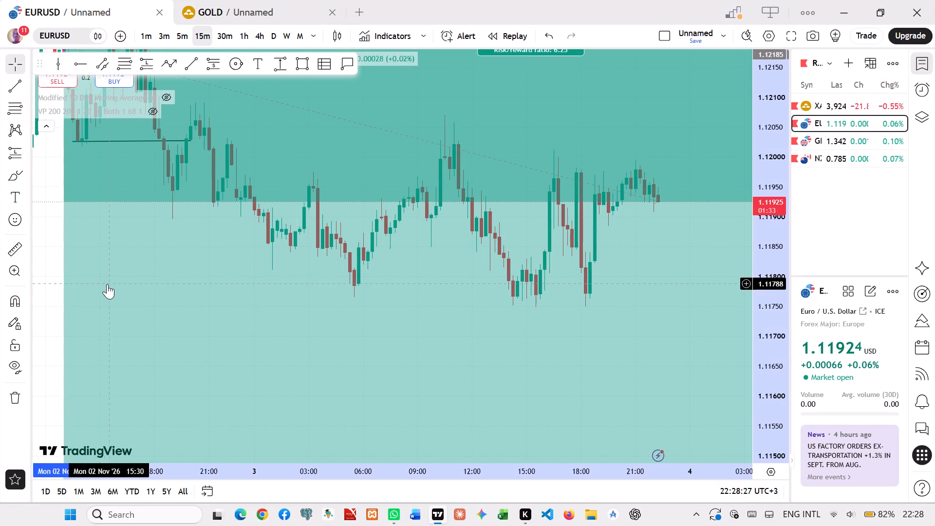
{"action": "key", "text": "ctrl+x"}
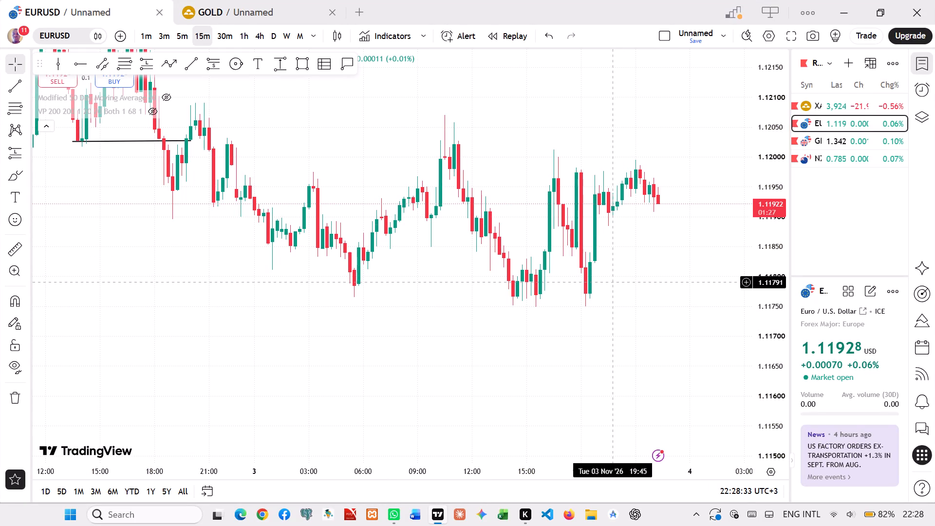
On the monthly timeframe, delete the PWL, 4H POI and PML labelled lines beneath the latest candles.
{"action": "left_click", "coordinate": [298, 34]}
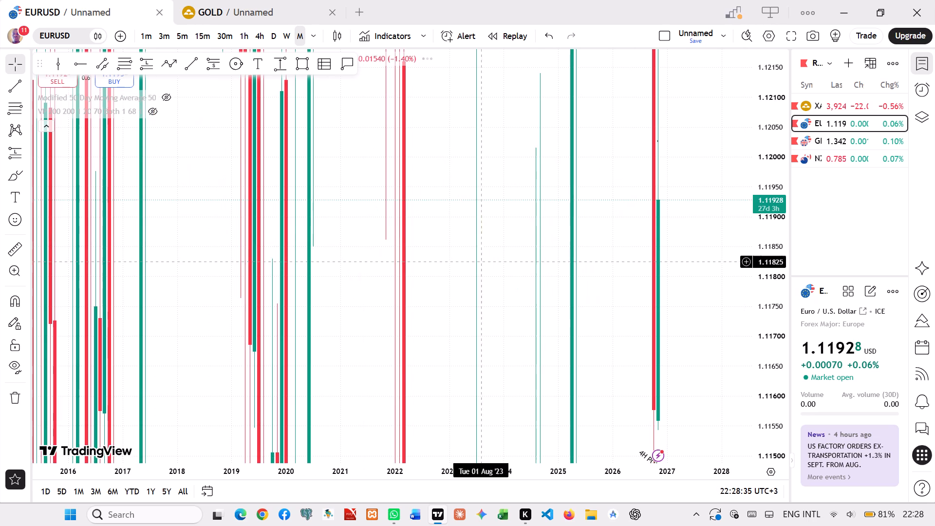
{"action": "scroll", "coordinate": [781, 260], "scroll_direction": "down", "scroll_amount": 20}
{"action": "scroll", "coordinate": [781, 260], "scroll_direction": "down", "scroll_amount": 20}
{"action": "scroll", "coordinate": [781, 260], "scroll_direction": "down", "scroll_amount": 20}
{"action": "scroll", "coordinate": [778, 260], "scroll_direction": "up", "scroll_amount": 18}
{"action": "scroll", "coordinate": [778, 260], "scroll_direction": "down", "scroll_amount": 20}
{"action": "scroll", "coordinate": [778, 260], "scroll_direction": "down", "scroll_amount": 12}
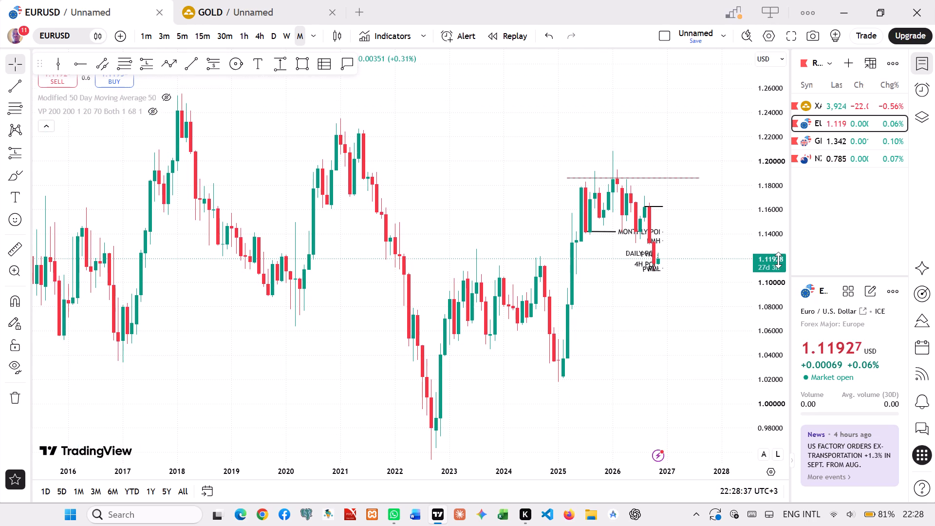
{"action": "scroll", "coordinate": [642, 275], "scroll_direction": "up", "scroll_amount": 12}
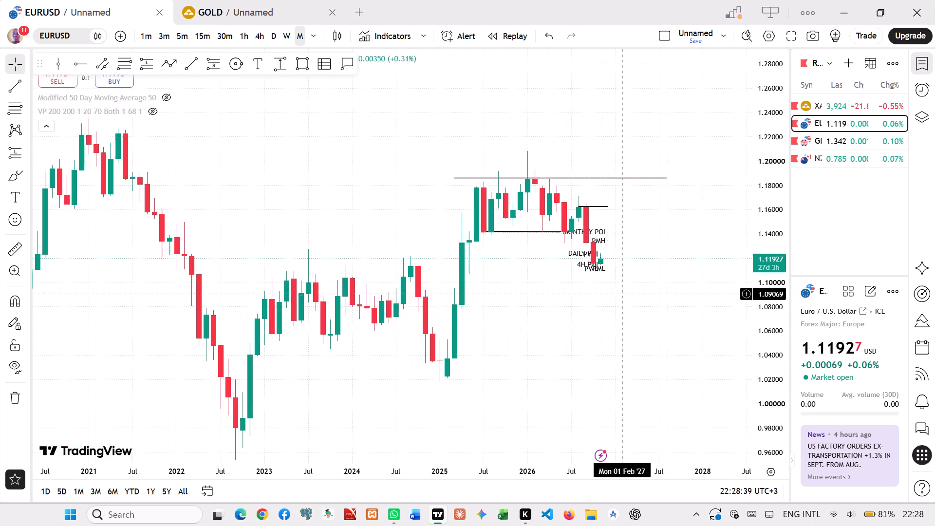
{"action": "scroll", "coordinate": [776, 274], "scroll_direction": "up", "scroll_amount": 19}
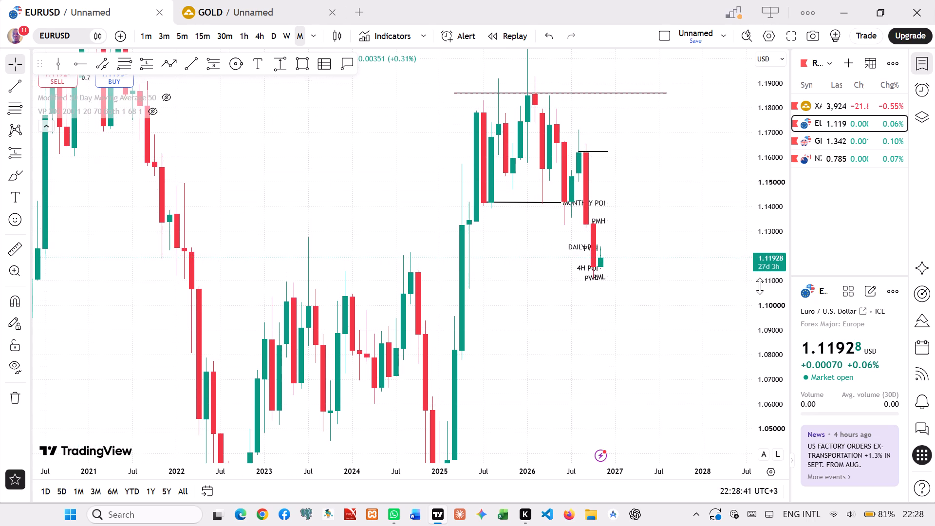
{"action": "scroll", "coordinate": [633, 288], "scroll_direction": "up", "scroll_amount": 1}
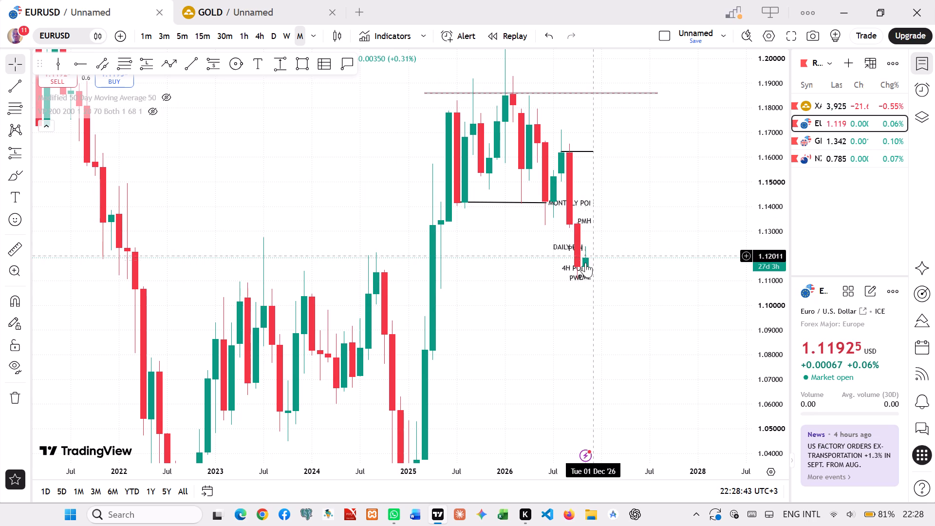
{"action": "left_click", "coordinate": [580, 274]}
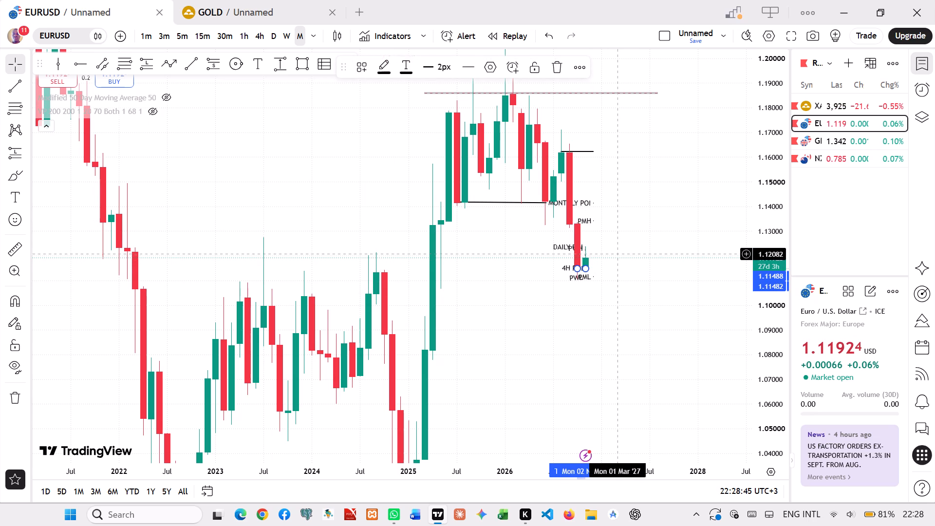
{"action": "left_click", "coordinate": [583, 274]}
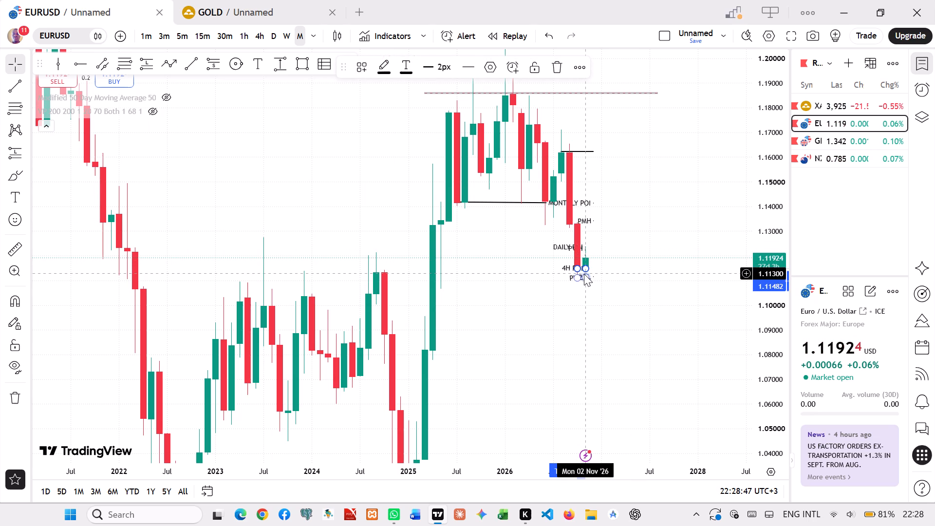
{"action": "key", "text": "ctrl+x"}
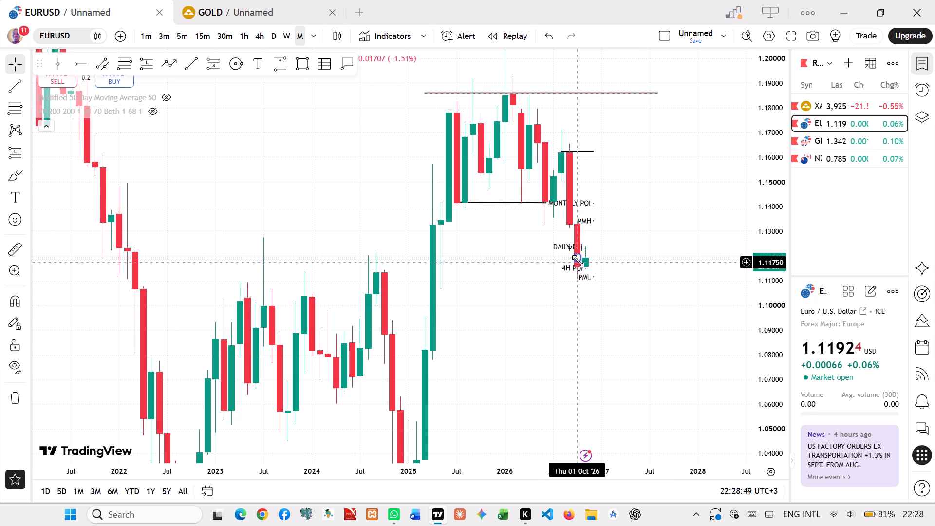
{"action": "left_click", "coordinate": [583, 274]}
{"action": "key", "text": "ctrl+x"}
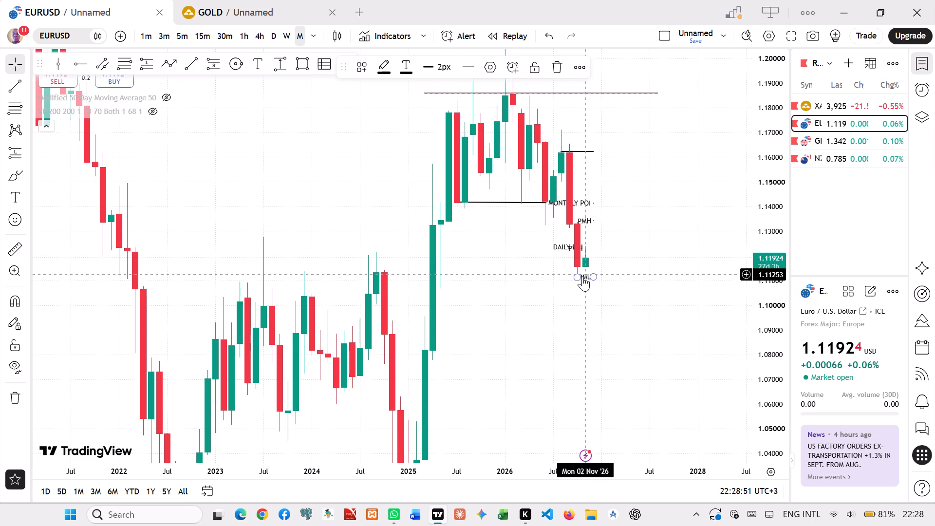
{"action": "left_click", "coordinate": [585, 276]}
{"action": "key", "text": "ctrl+x"}
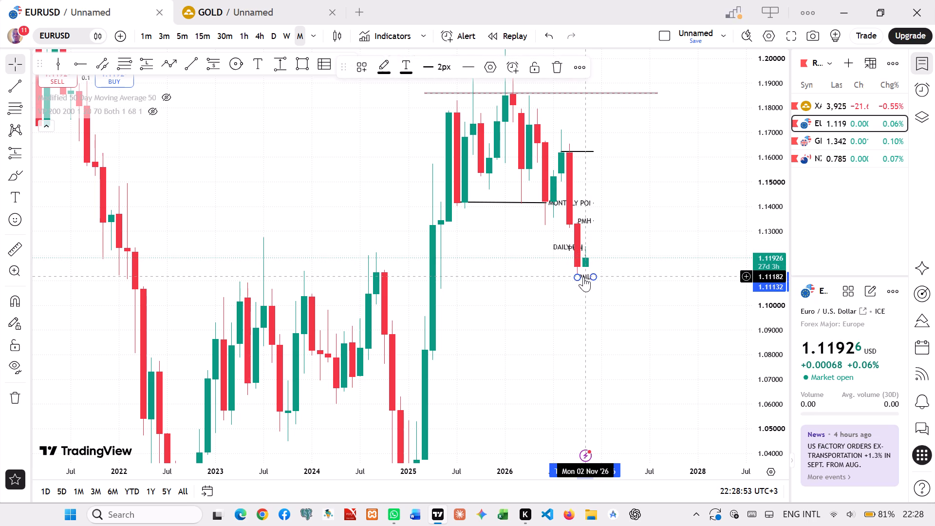
Delete the DAILY POI, PMH and PWH labelled lines, plus the small line beside PWH, around the latest monthly candles.
{"action": "left_click", "coordinate": [568, 248]}
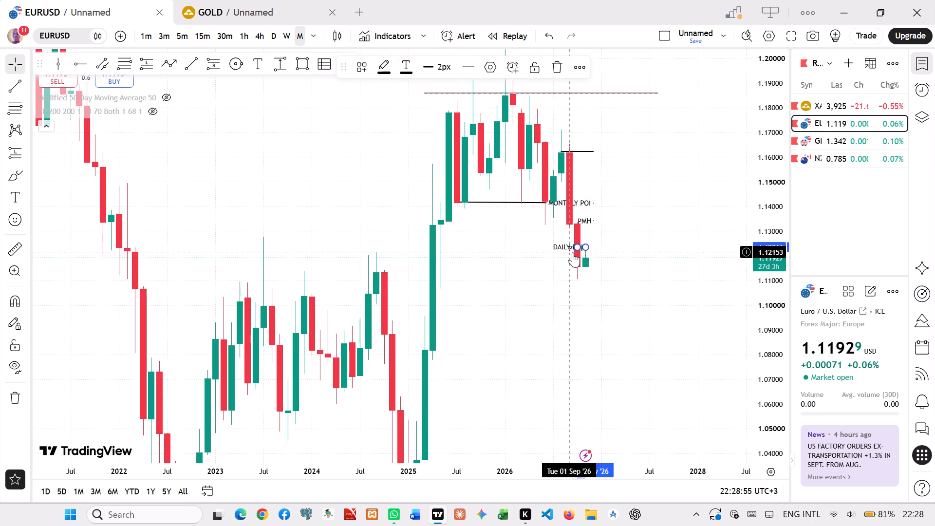
{"action": "key", "text": "ctrl+x"}
{"action": "left_click", "coordinate": [593, 223]}
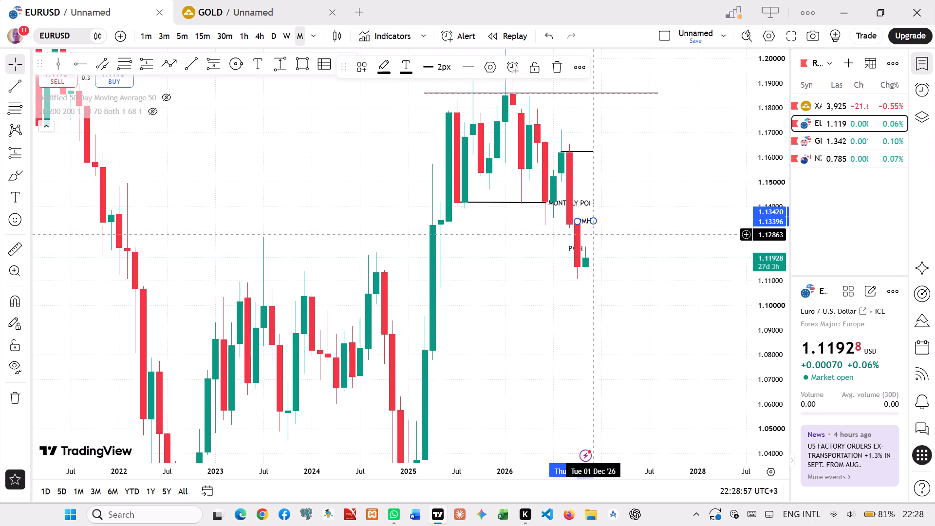
{"action": "key", "text": "ctrl+x"}
{"action": "left_click", "coordinate": [581, 249]}
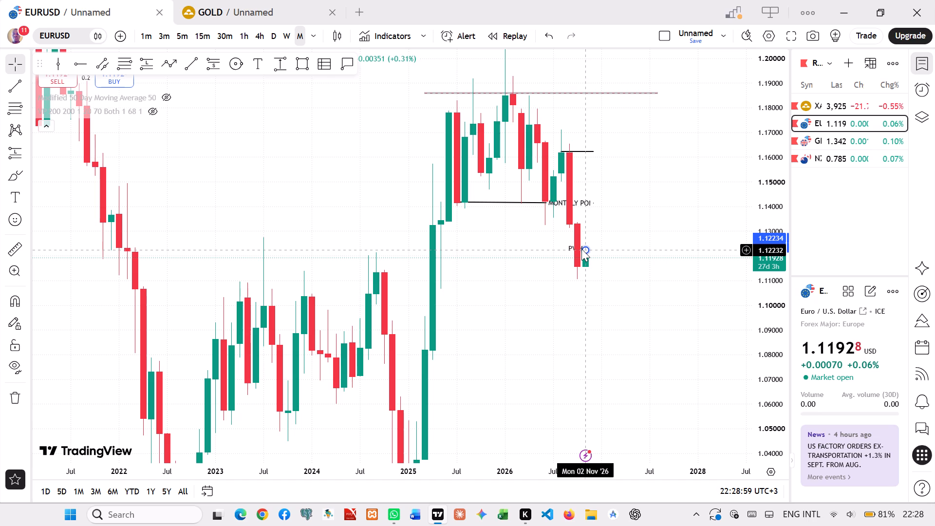
{"action": "key", "text": "ctrl+x"}
{"action": "left_click", "coordinate": [578, 251]}
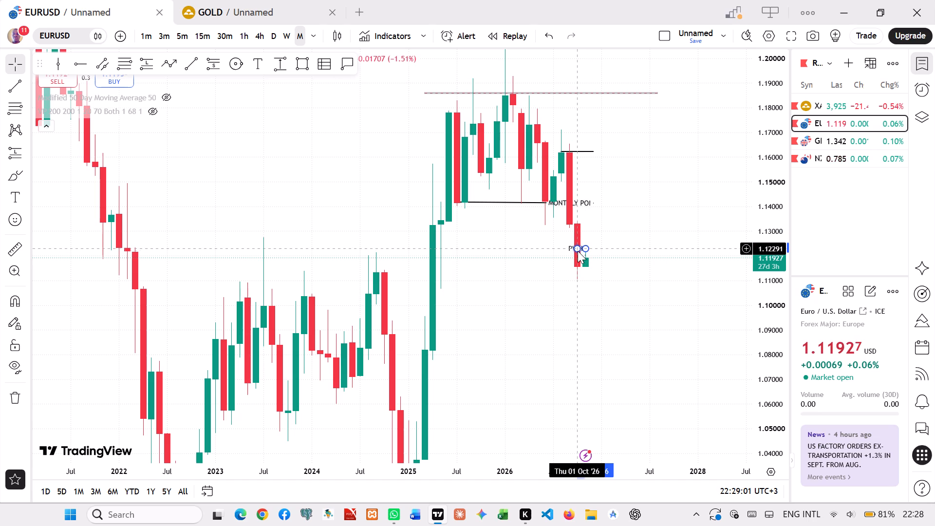
{"action": "key", "text": "ctrl+x"}
Delete the MONTHLY POI line, the short black line near 1.162 and the thin zone near 1.186.
{"action": "left_click", "coordinate": [582, 202]}
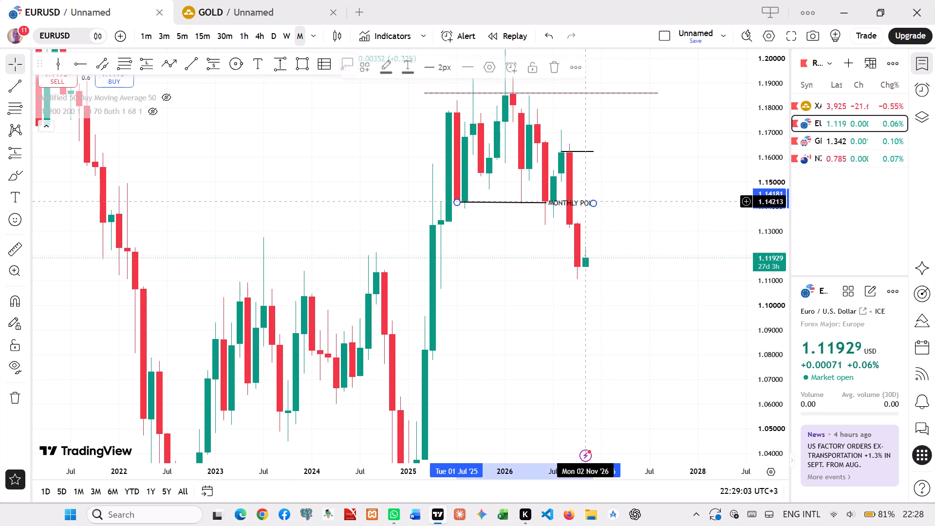
{"action": "key", "text": "ctrl+x"}
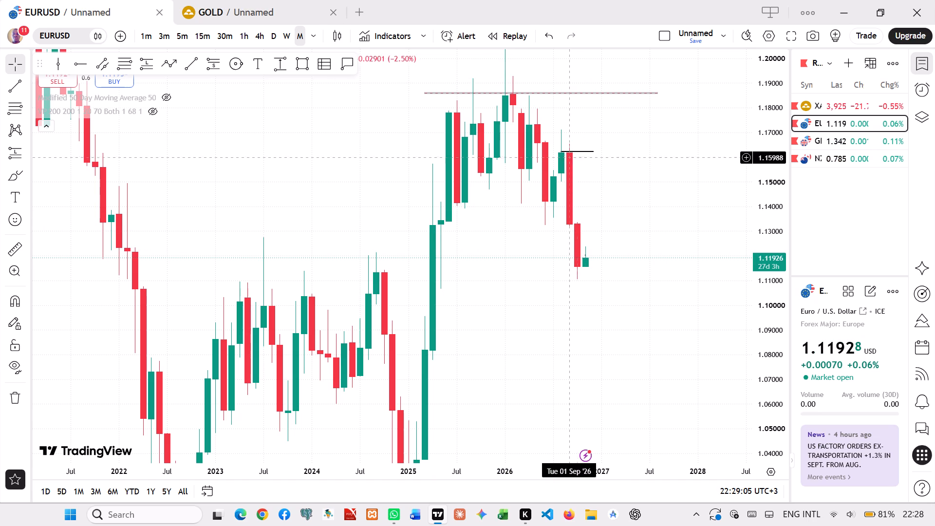
{"action": "left_click", "coordinate": [579, 150]}
{"action": "key", "text": "ctrl+x"}
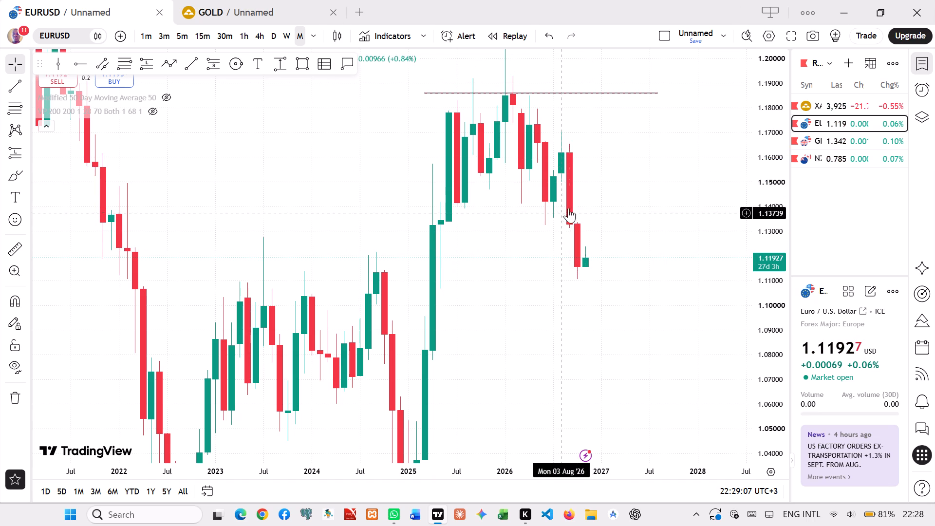
{"action": "left_click", "coordinate": [606, 94]}
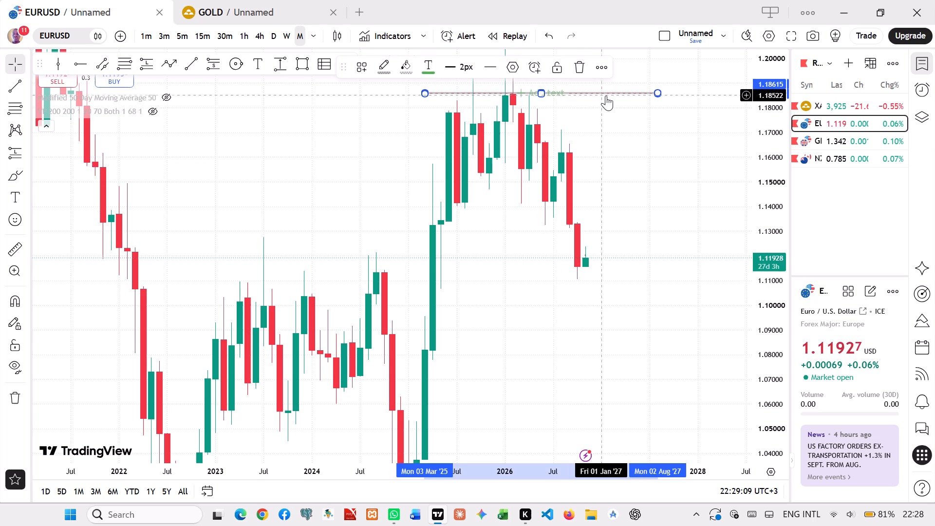
{"action": "key", "text": "ctrl+x"}
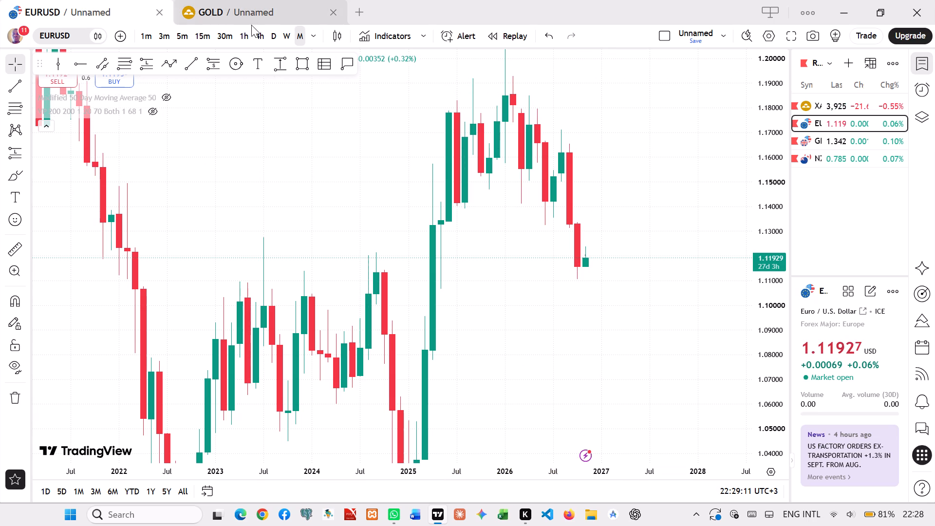
On the 4-hour timeframe, delete the 4H SUPPLY zone and the thin zone near 1.1194.
{"action": "left_click", "coordinate": [265, 38]}
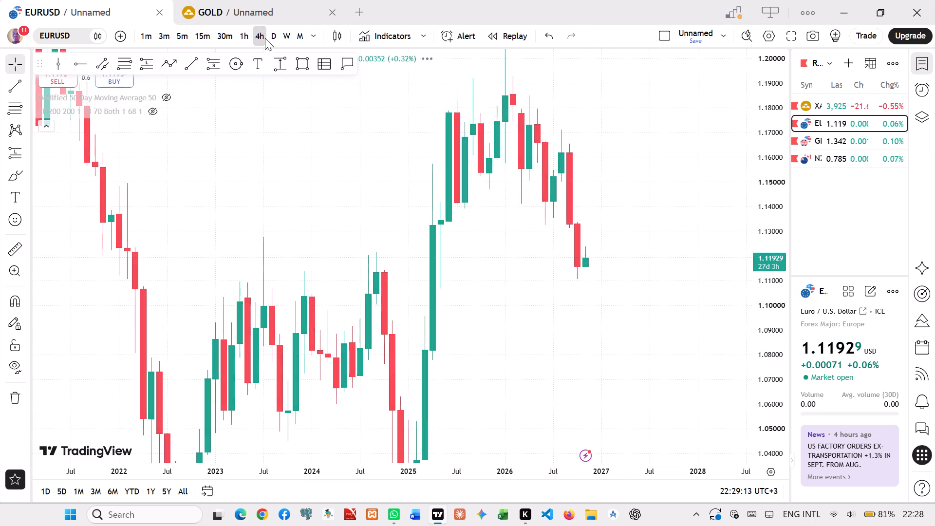
{"action": "scroll", "coordinate": [623, 210], "scroll_direction": "up", "scroll_amount": 16}
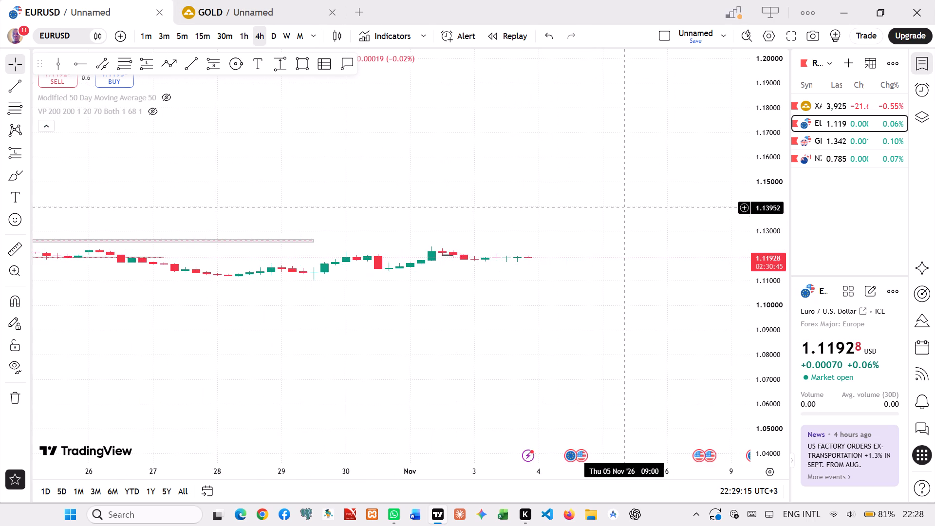
{"action": "scroll", "coordinate": [619, 208], "scroll_direction": "up", "scroll_amount": 2}
{"action": "scroll", "coordinate": [768, 264], "scroll_direction": "up", "scroll_amount": 20}
{"action": "scroll", "coordinate": [768, 264], "scroll_direction": "up", "scroll_amount": 20}
{"action": "scroll", "coordinate": [768, 264], "scroll_direction": "up", "scroll_amount": 10}
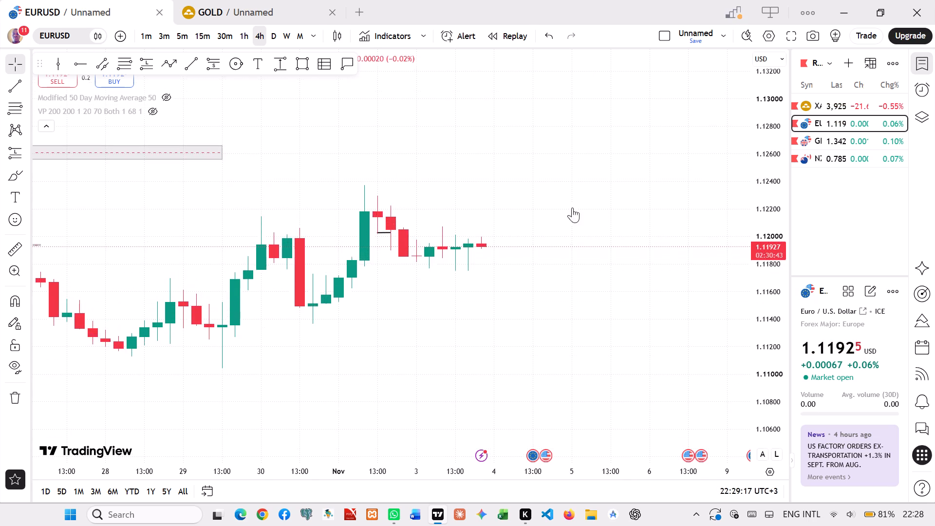
{"action": "scroll", "coordinate": [507, 190], "scroll_direction": "down", "scroll_amount": 18}
{"action": "scroll", "coordinate": [578, 207], "scroll_direction": "down", "scroll_amount": 5}
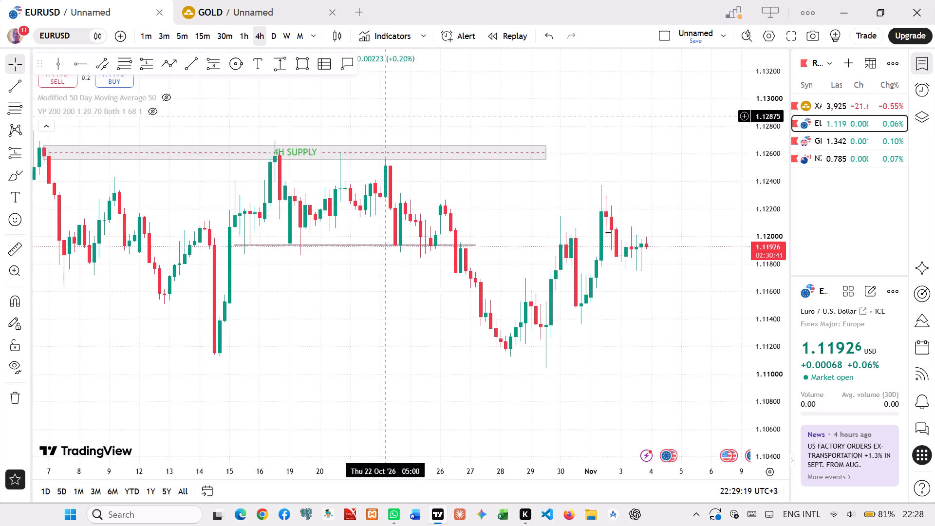
{"action": "left_click", "coordinate": [414, 154]}
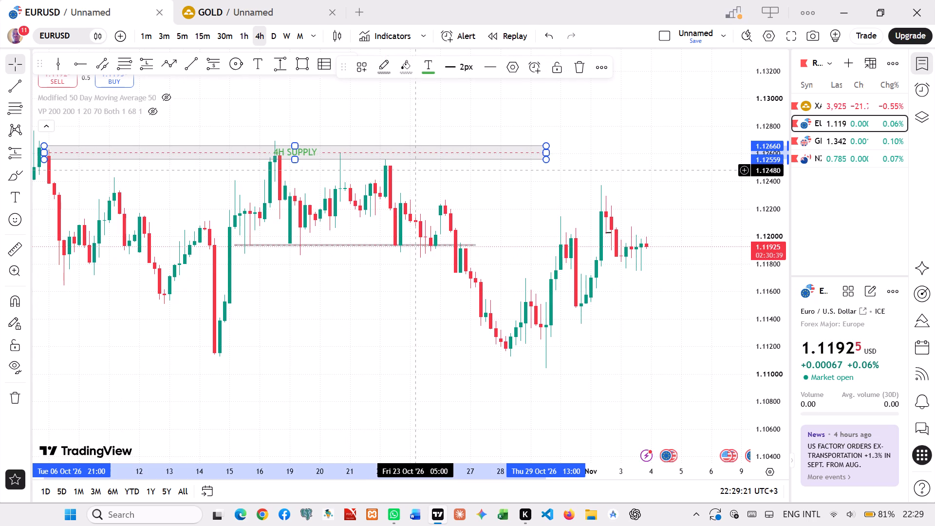
{"action": "key", "text": "ctrl+x"}
{"action": "left_click", "coordinate": [399, 242]}
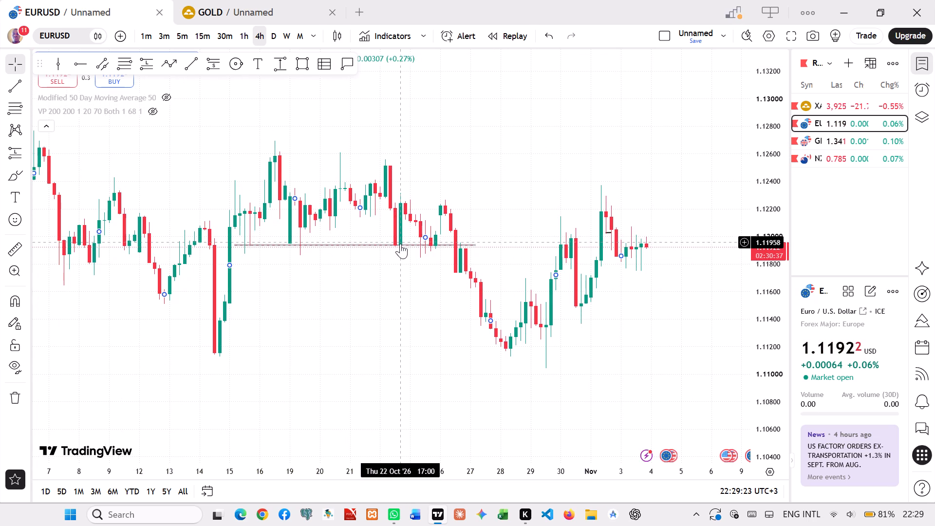
{"action": "left_click", "coordinate": [401, 244]}
{"action": "key", "text": "ctrl+x"}
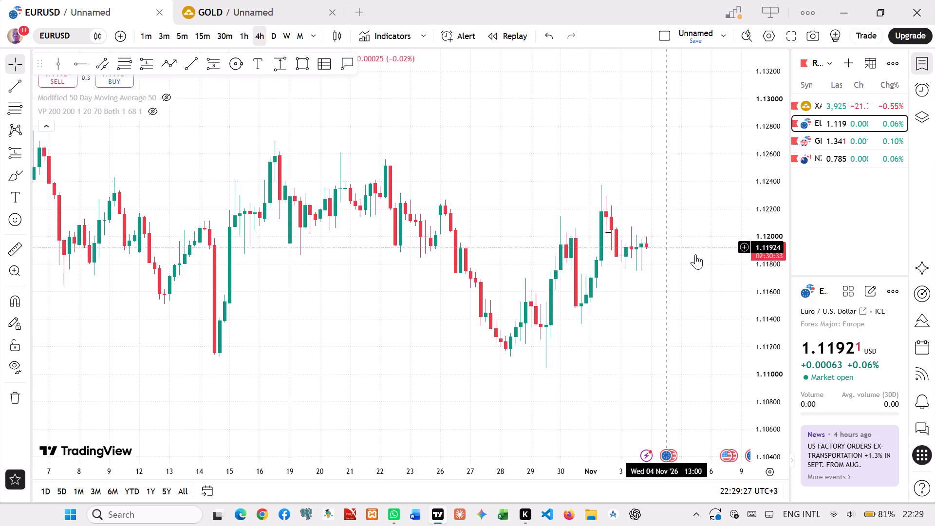
Draw a near-horizontal trend line at about 1.1236 from the 2 November swing high to 4 November.
{"action": "scroll", "coordinate": [763, 233], "scroll_direction": "up", "scroll_amount": 10}
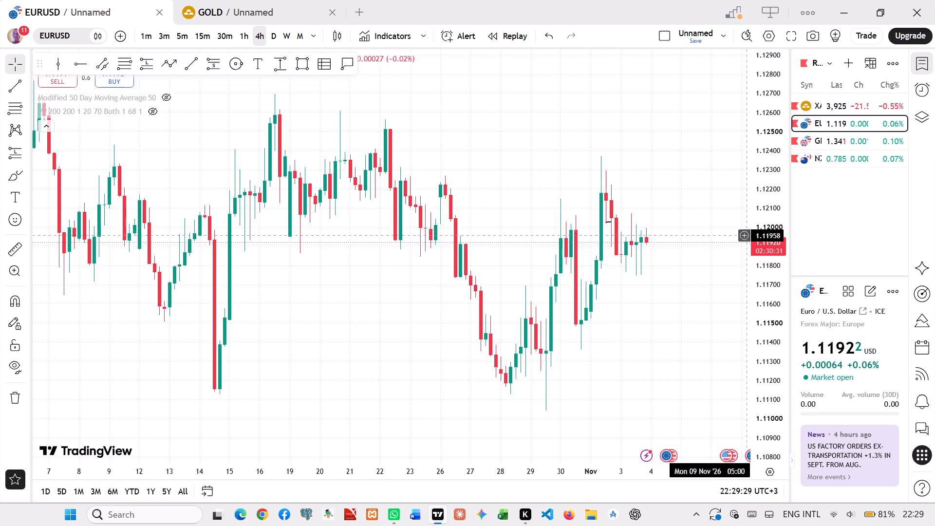
{"action": "scroll", "coordinate": [700, 228], "scroll_direction": "up", "scroll_amount": 4}
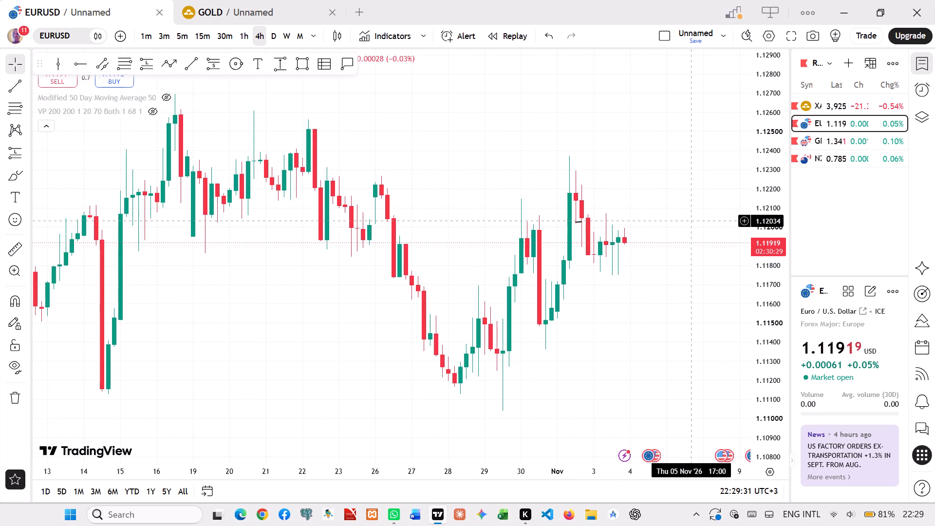
{"action": "left_click", "coordinate": [188, 59]}
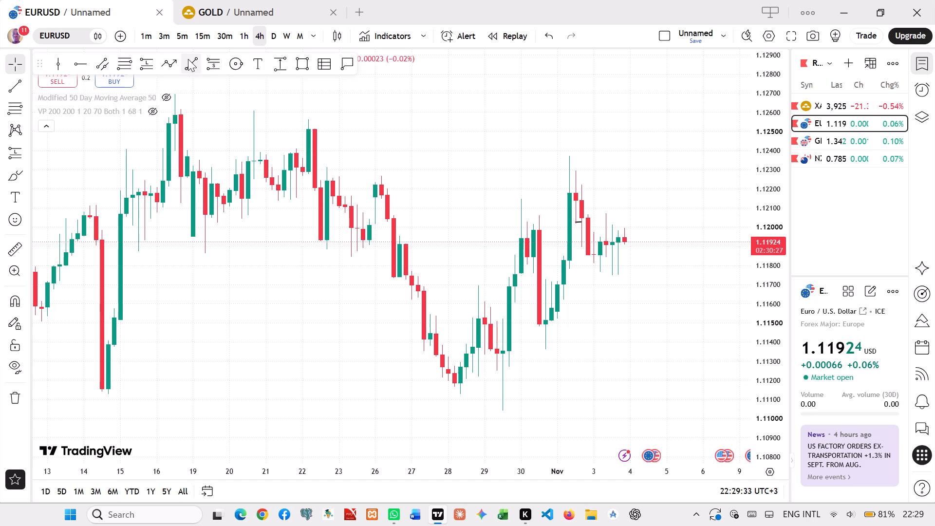
{"action": "left_click_drag", "start_coordinate": [568, 159], "coordinate": [604, 158]}
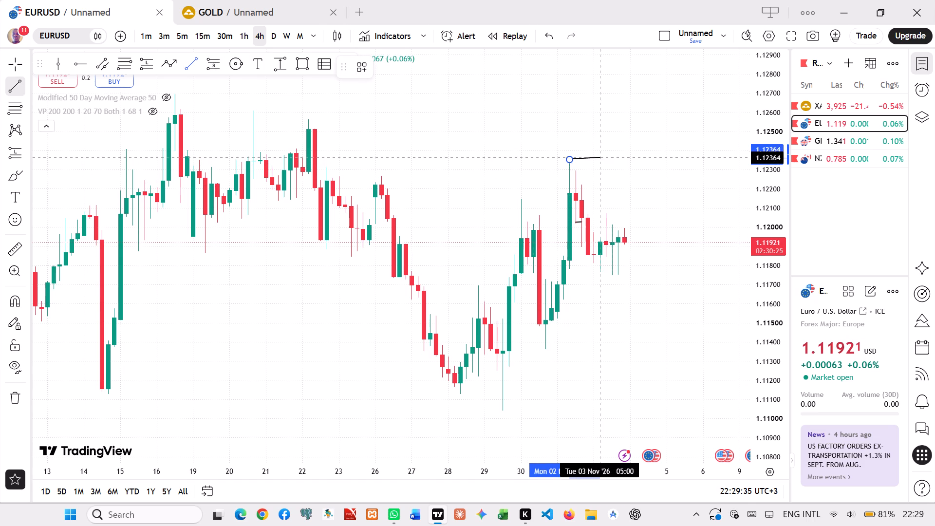
{"action": "left_click_drag", "start_coordinate": [604, 158], "coordinate": [653, 159]}
{"action": "left_click", "coordinate": [653, 159]}
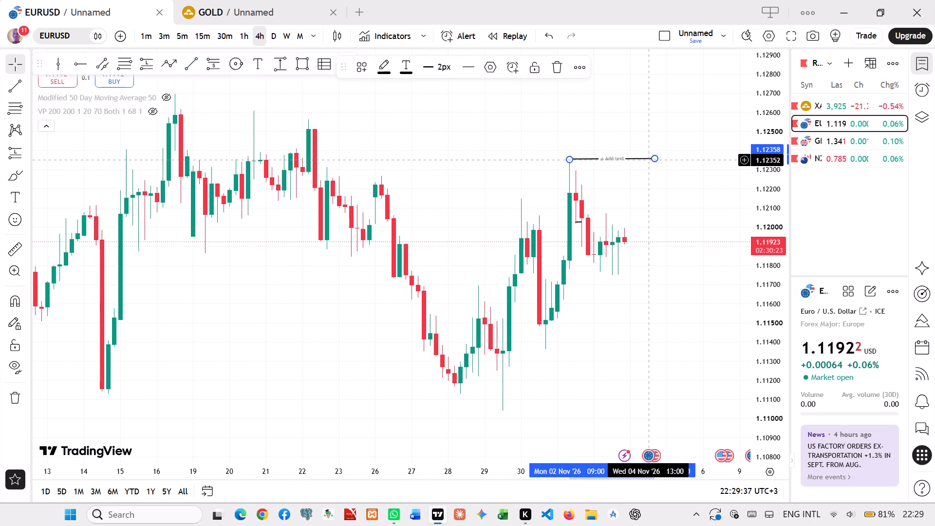
Label the new trend line at about 1.1236 "SWING HIGH".
{"action": "left_click", "coordinate": [621, 155]}
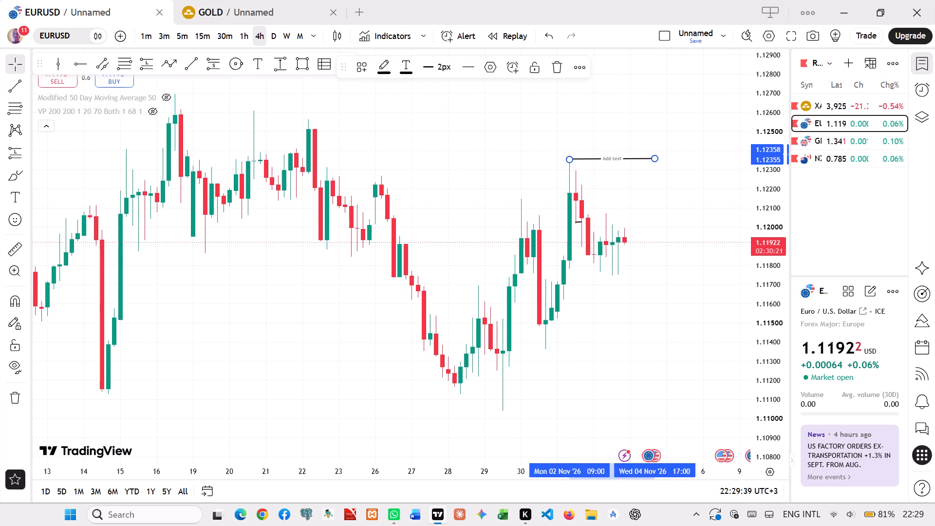
{"action": "type", "text": "SSWING"}
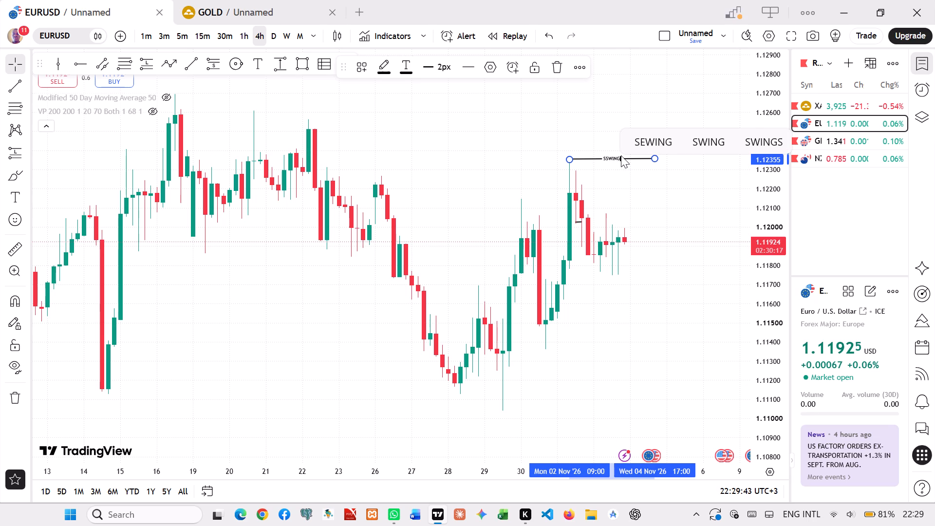
{"action": "key", "text": "BackSpace"}
{"action": "key", "text": "BackSpace"}
{"action": "key", "text": "BackSpace"}
{"action": "key", "text": "BackSpace"}
{"action": "key", "text": "BackSpace"}
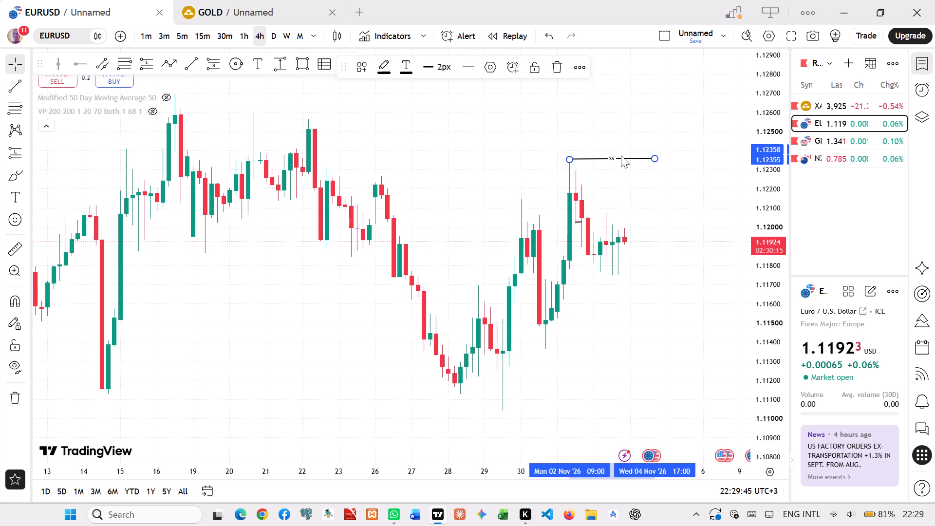
{"action": "type", "text": "WING HIGH"}
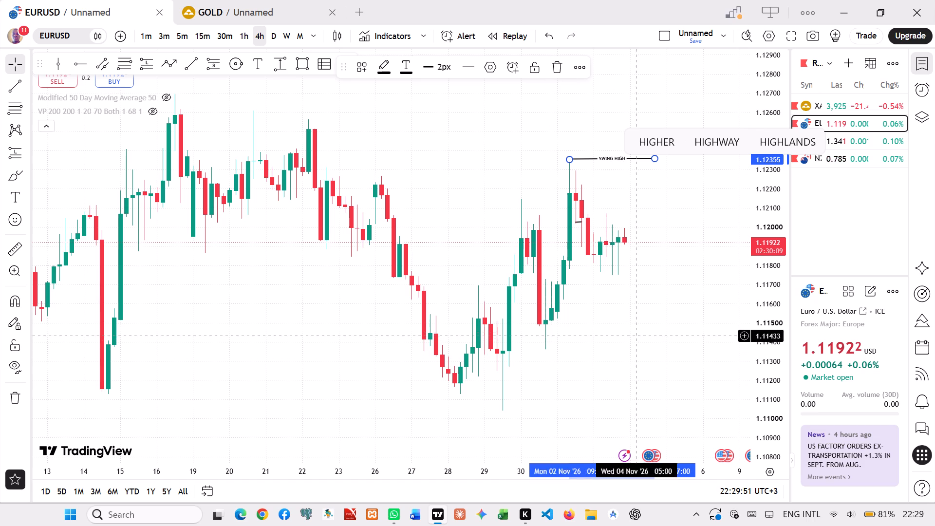
Draw a near-horizontal trend line at about 1.1137 from the 30 October low to 3 November and label it "SWING LOW".
{"action": "left_click", "coordinate": [199, 63]}
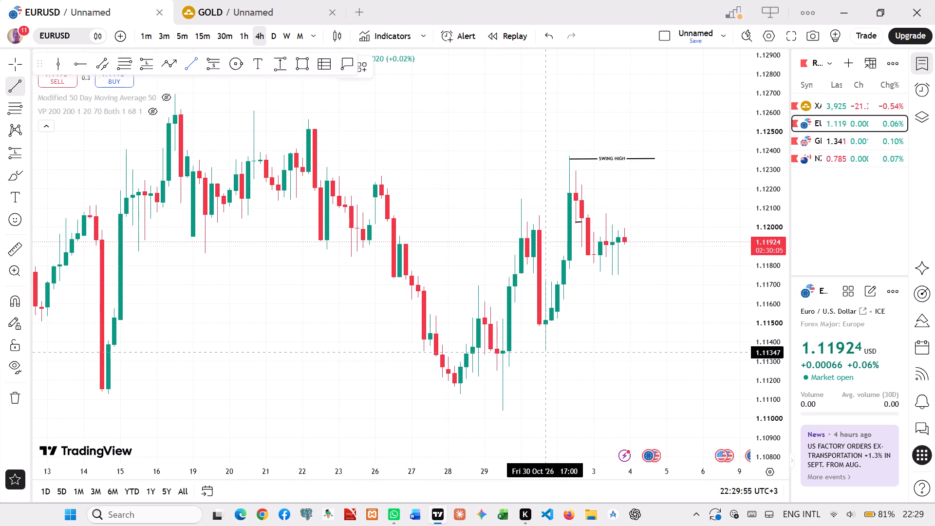
{"action": "left_click_drag", "start_coordinate": [544, 349], "coordinate": [621, 346]}
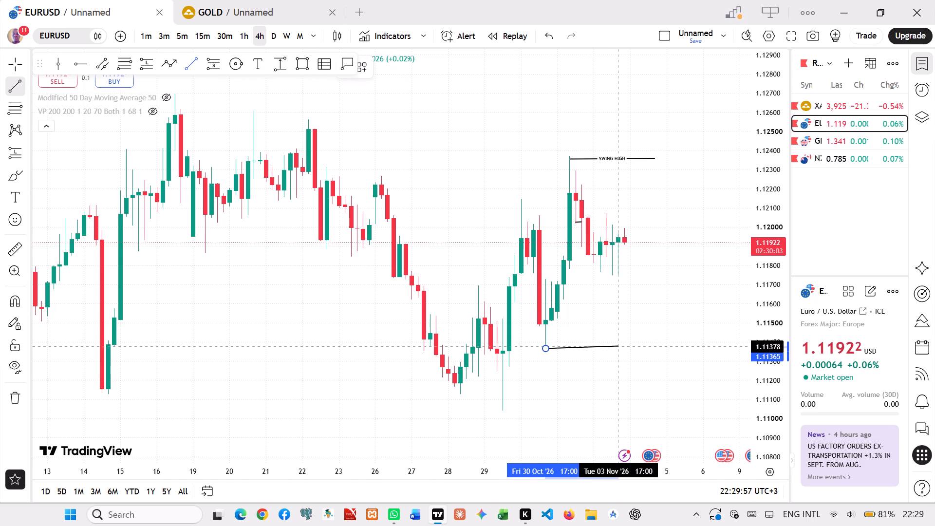
{"action": "left_click_drag", "start_coordinate": [621, 346], "coordinate": [626, 349]}
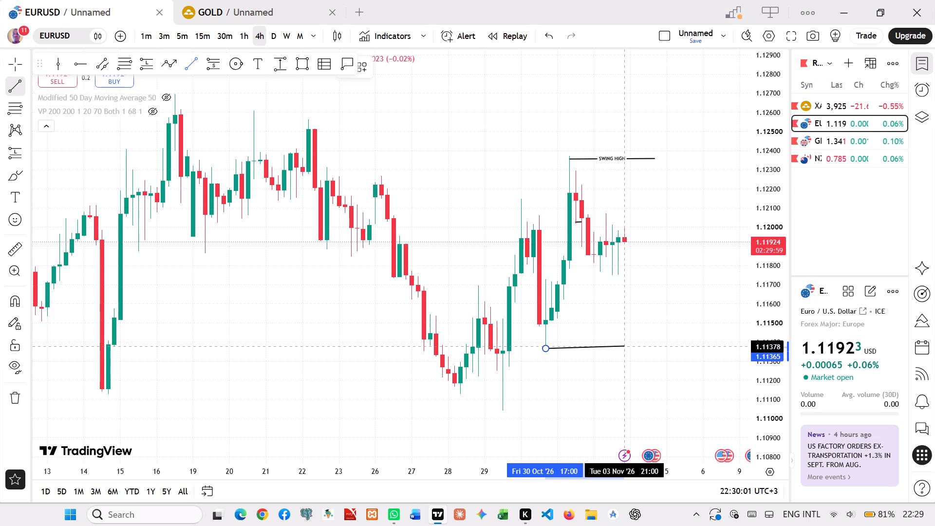
{"action": "left_click", "coordinate": [626, 348]}
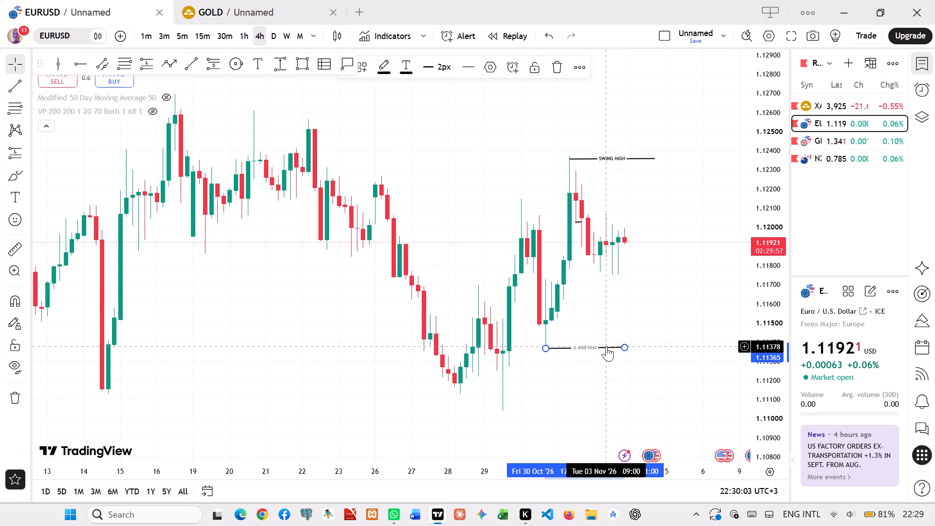
{"action": "left_click", "coordinate": [591, 341]}
{"action": "left_click", "coordinate": [593, 348]}
{"action": "left_click", "coordinate": [591, 348]}
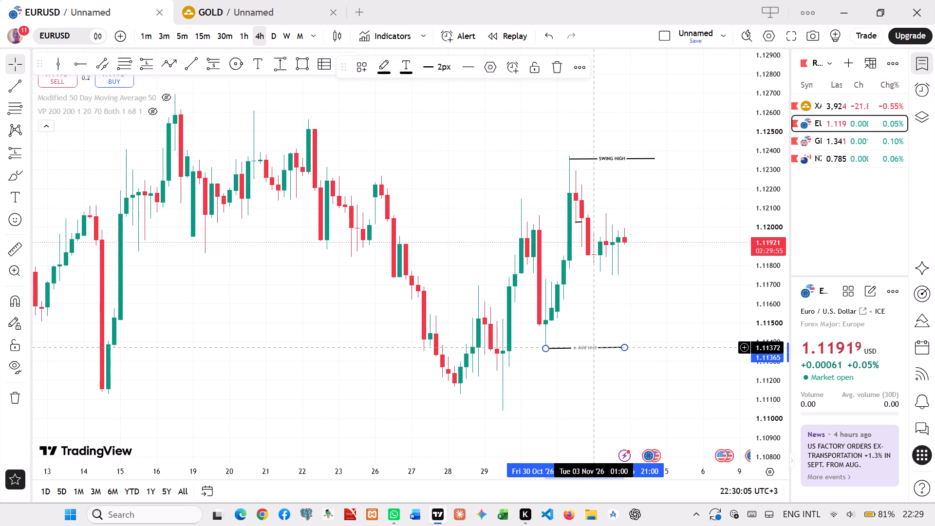
{"action": "type", "text": "SWING LOW"}
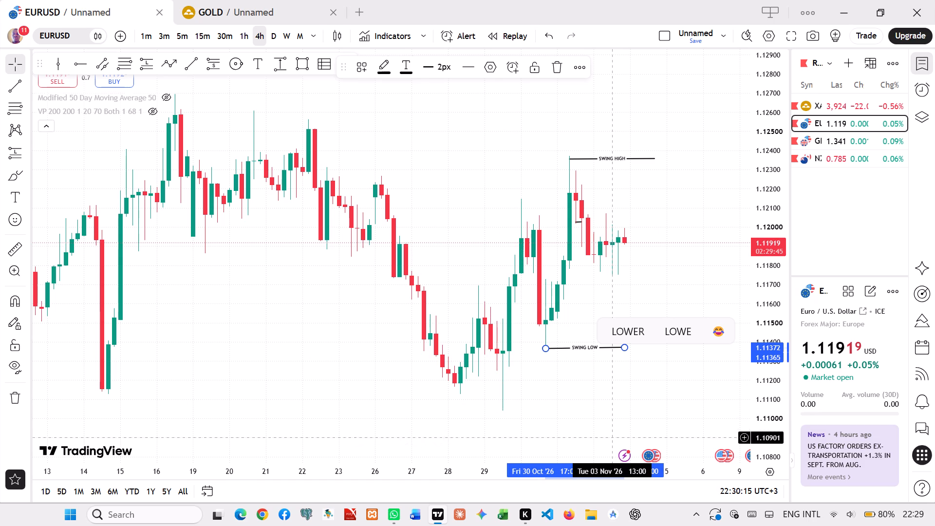
Draw a near-horizontal trend line at about 1.1105 from the 29 October low to 3 November and label it "PSL".
{"action": "left_click", "coordinate": [189, 63]}
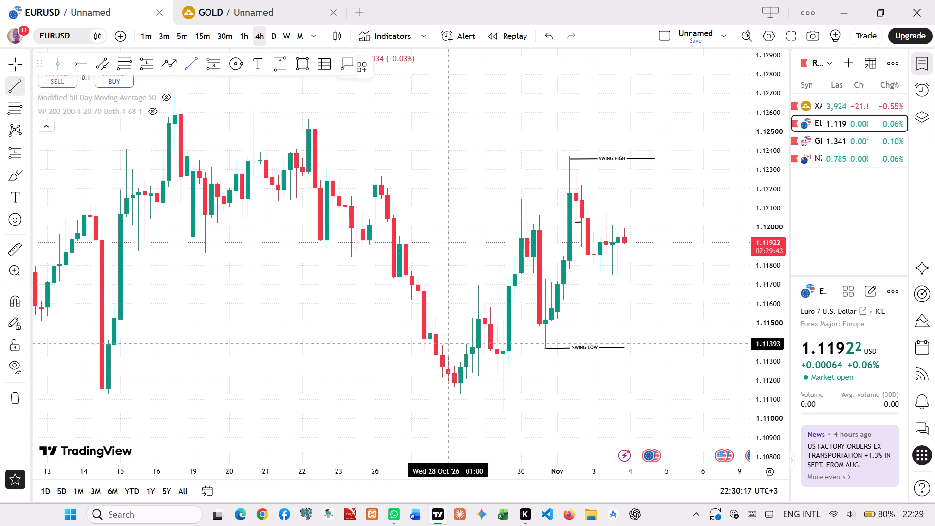
{"action": "left_click_drag", "start_coordinate": [504, 410], "coordinate": [547, 415]}
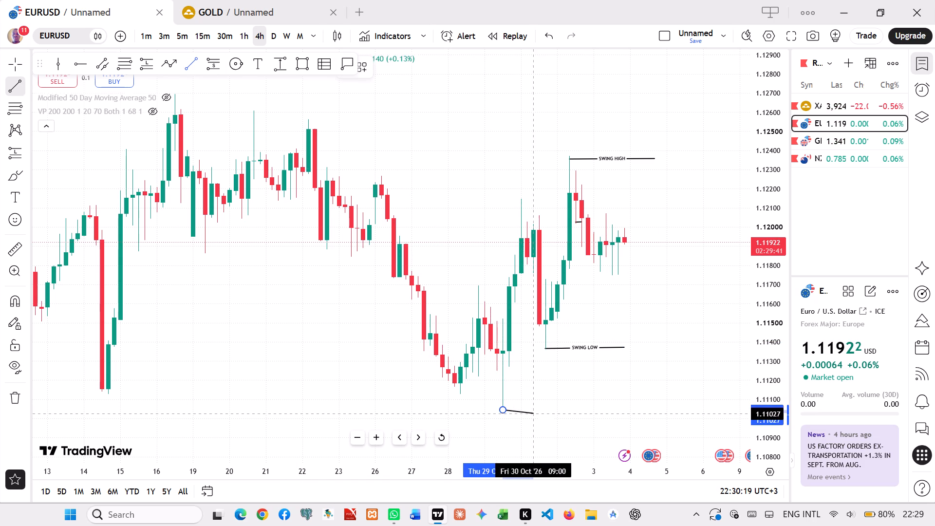
{"action": "left_click_drag", "start_coordinate": [547, 415], "coordinate": [592, 410]}
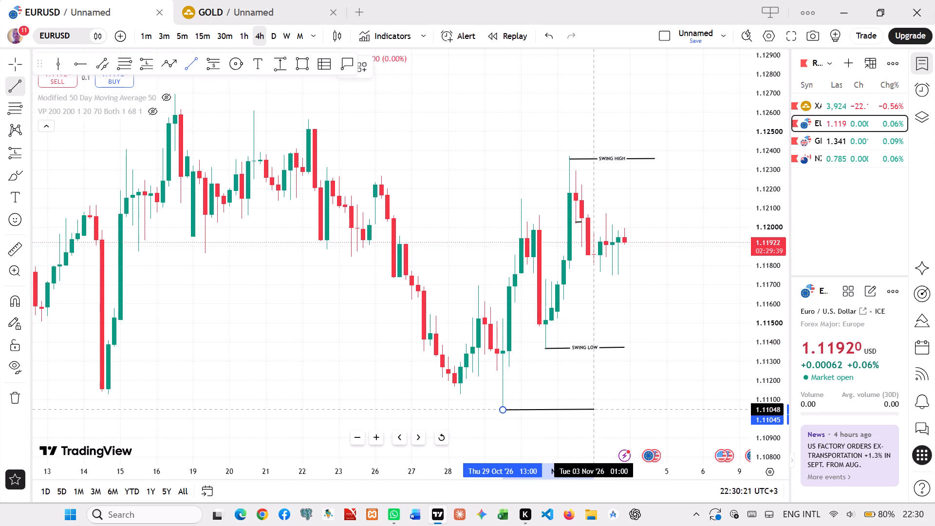
{"action": "left_click", "coordinate": [592, 409]}
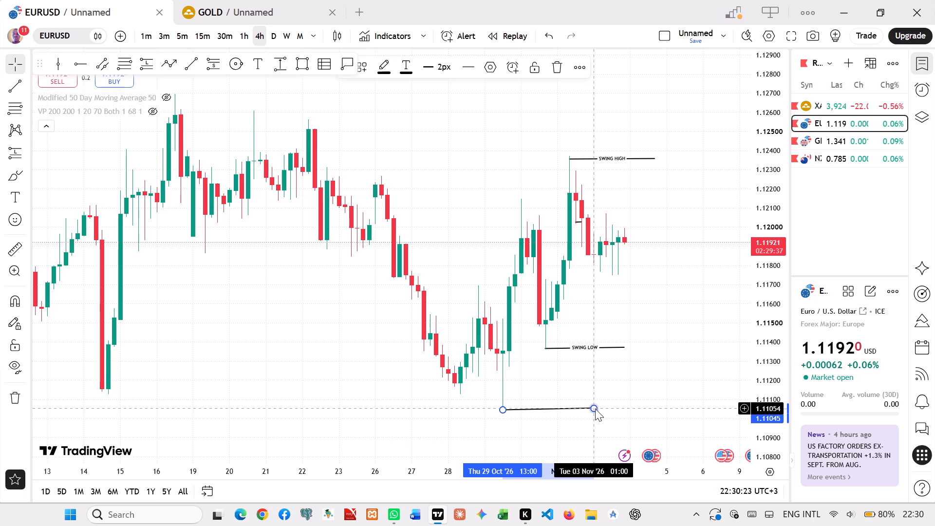
{"action": "left_click", "coordinate": [558, 406]}
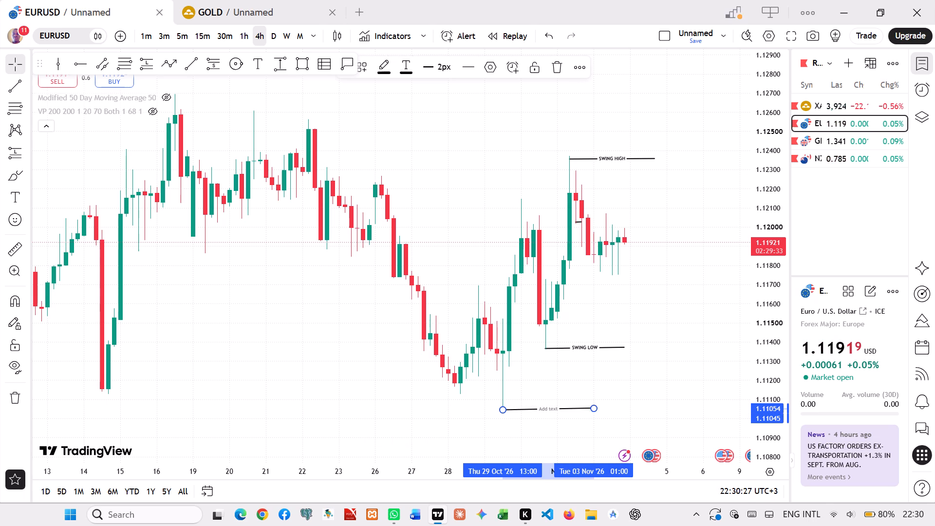
{"action": "type", "text": "PS"}
{"action": "key", "text": "l"}
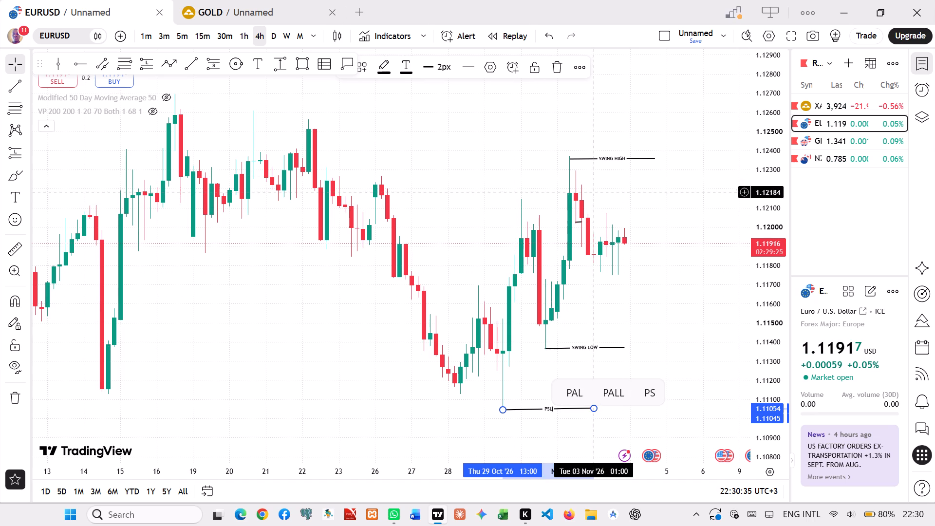
Draw a near-horizontal trend line at about 1.1216 from the 29 October high to 2 November and label it "PSH".
{"action": "left_click", "coordinate": [193, 69]}
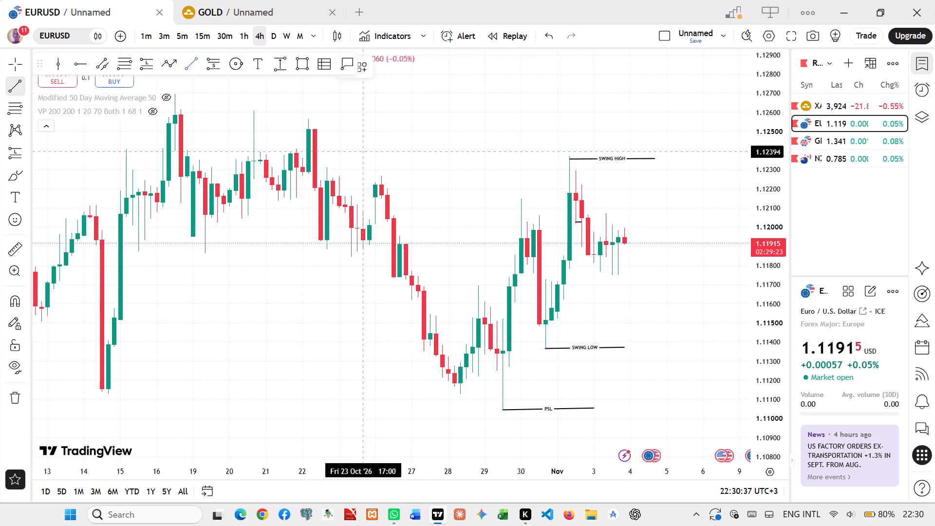
{"action": "left_click_drag", "start_coordinate": [517, 197], "coordinate": [561, 194]}
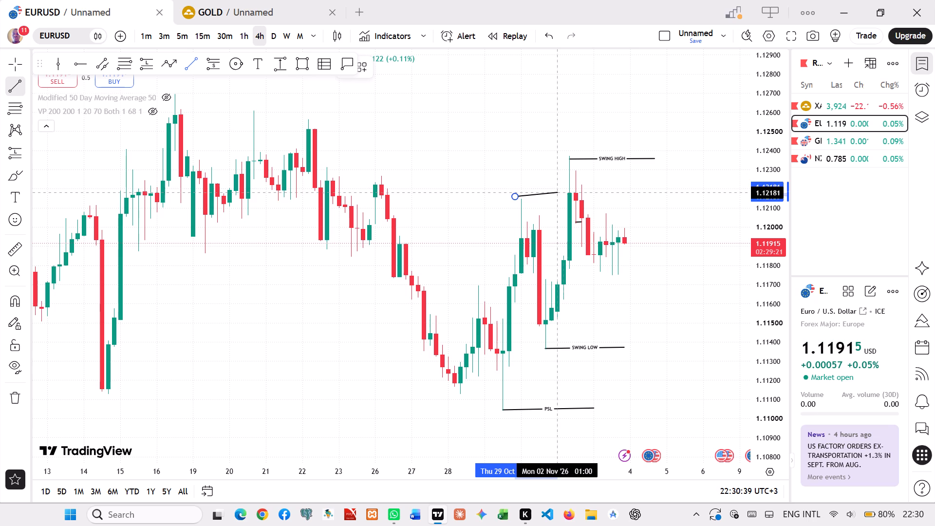
{"action": "left_click_drag", "start_coordinate": [561, 194], "coordinate": [567, 196]}
{"action": "left_click", "coordinate": [567, 196]}
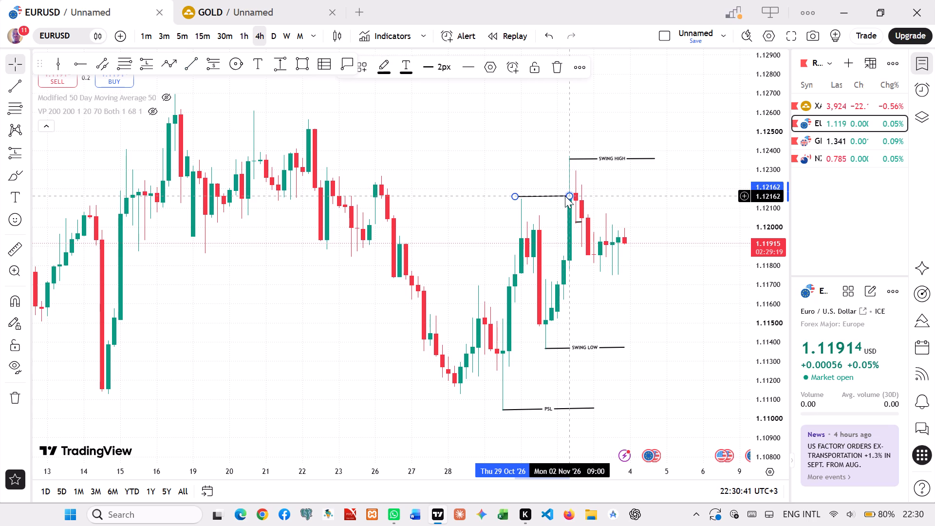
{"action": "left_click", "coordinate": [548, 196]}
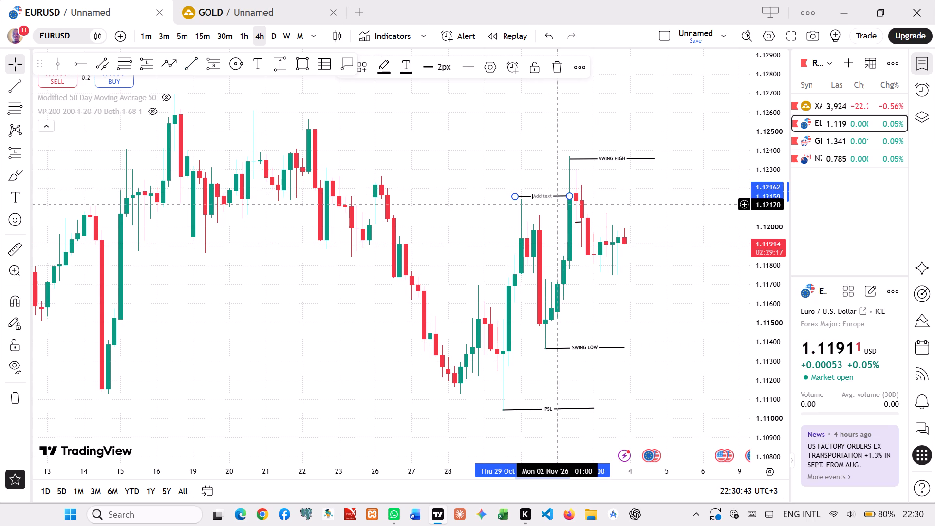
{"action": "type", "text": "PS"}
{"action": "key", "text": "h"}
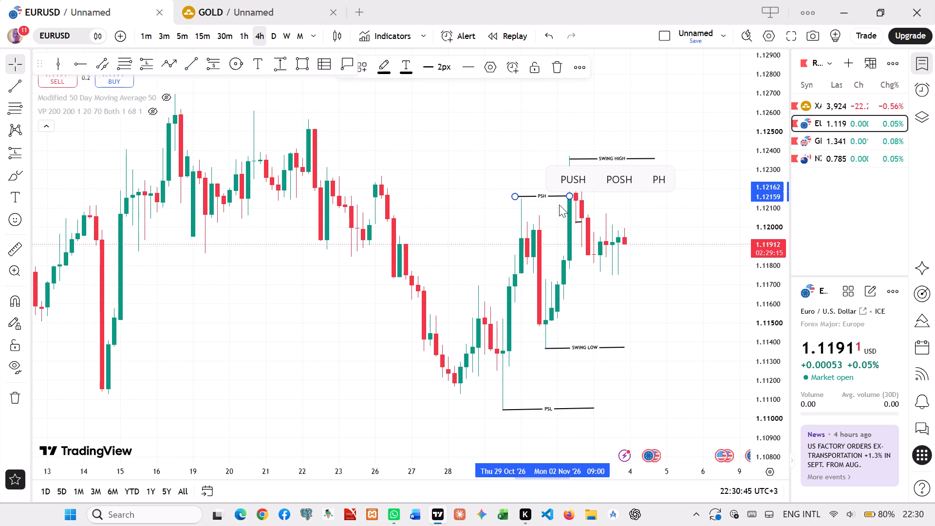
{"action": "left_click", "coordinate": [684, 337]}
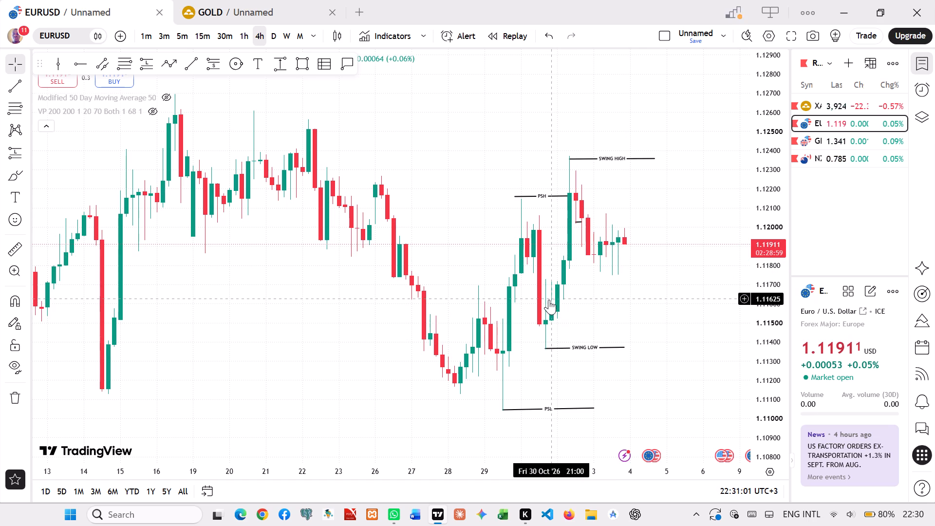
Remove the short black line near 1.1203 beside the 2 November candles.
{"action": "left_click", "coordinate": [580, 220]}
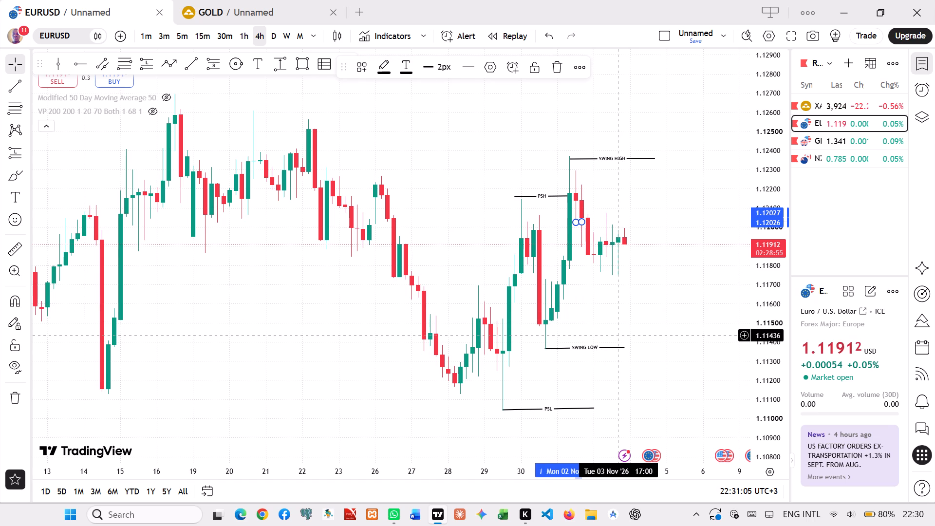
{"action": "key", "text": "ctrl+x"}
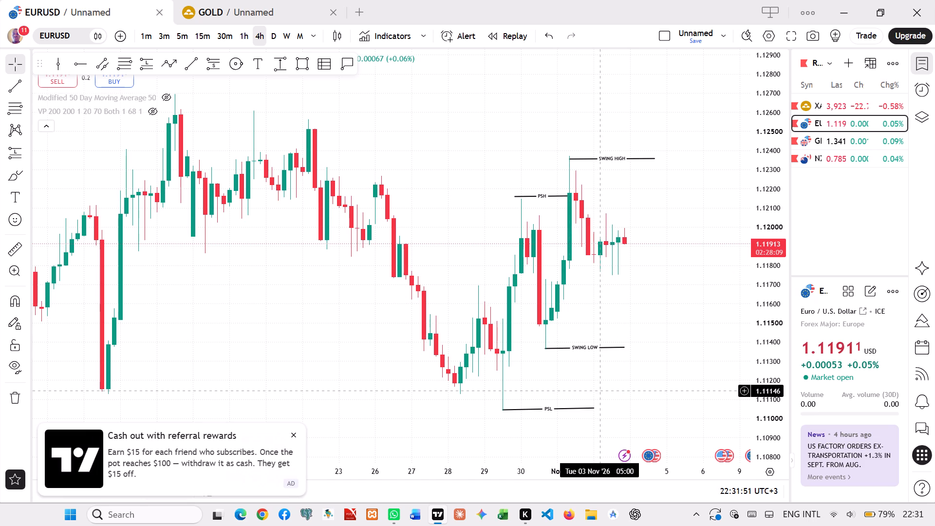
Dismiss the referral rewards advertisement.
{"action": "left_click", "coordinate": [296, 432]}
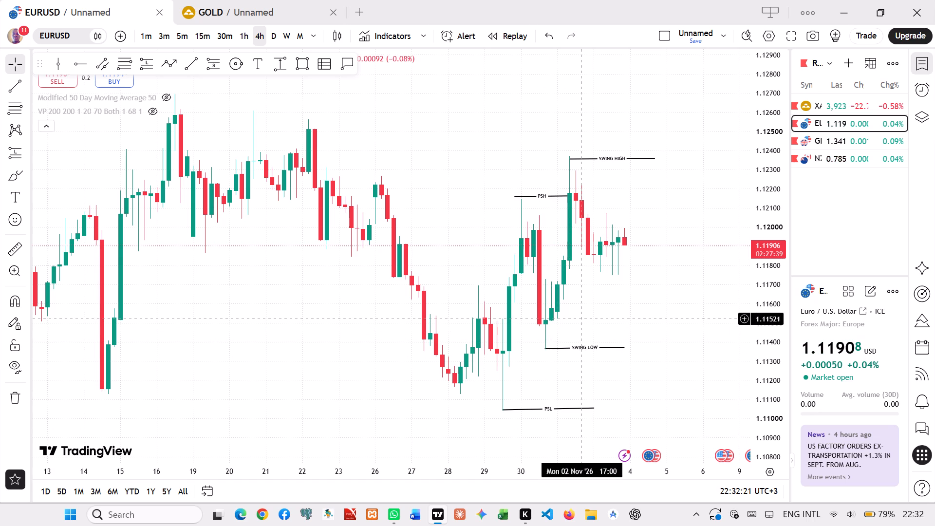
Draw a near-horizontal trend line at about 1.1150 from 30 October to 4 November and label it "4HR POI".
{"action": "left_click", "coordinate": [183, 65]}
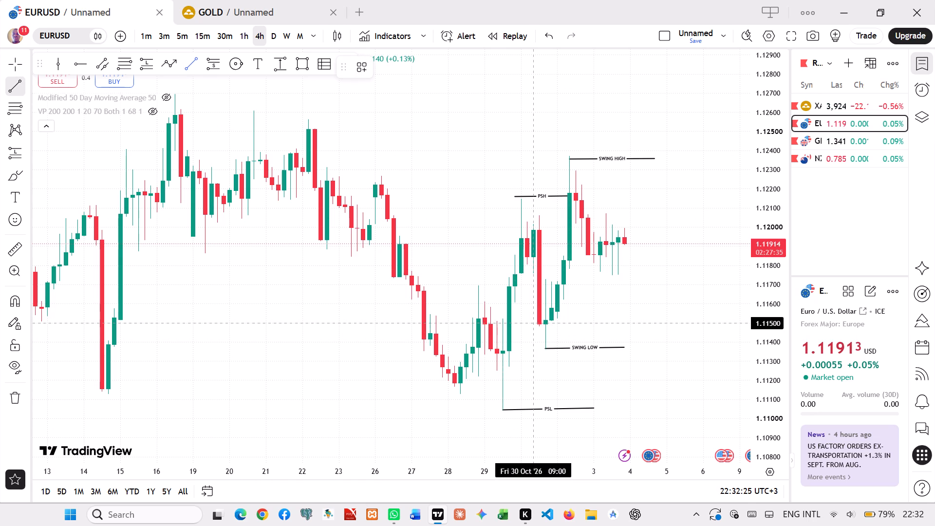
{"action": "left_click_drag", "start_coordinate": [537, 324], "coordinate": [556, 324]}
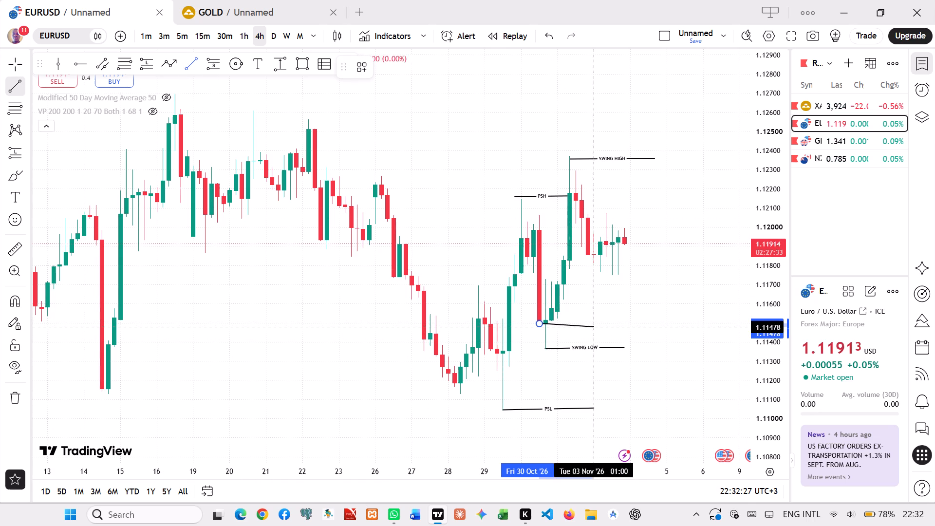
{"action": "left_click", "coordinate": [631, 322]}
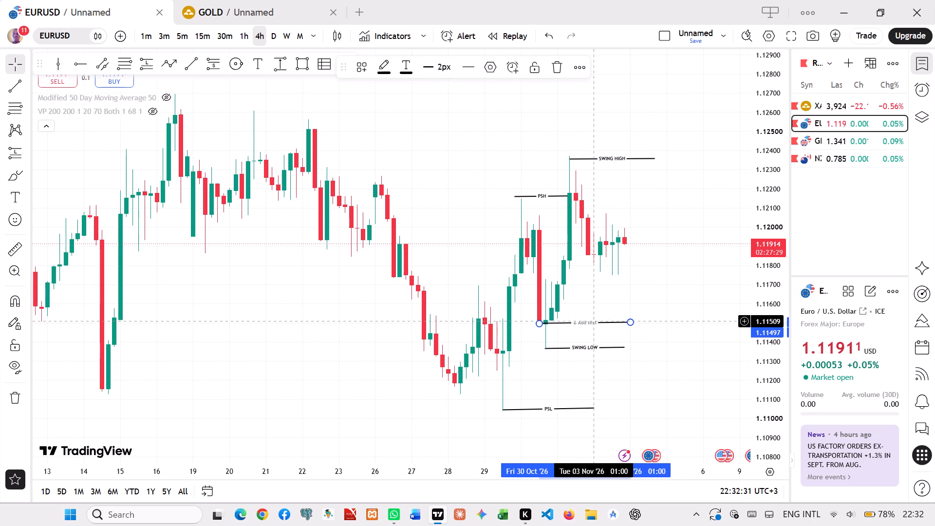
{"action": "left_click", "coordinate": [592, 321]}
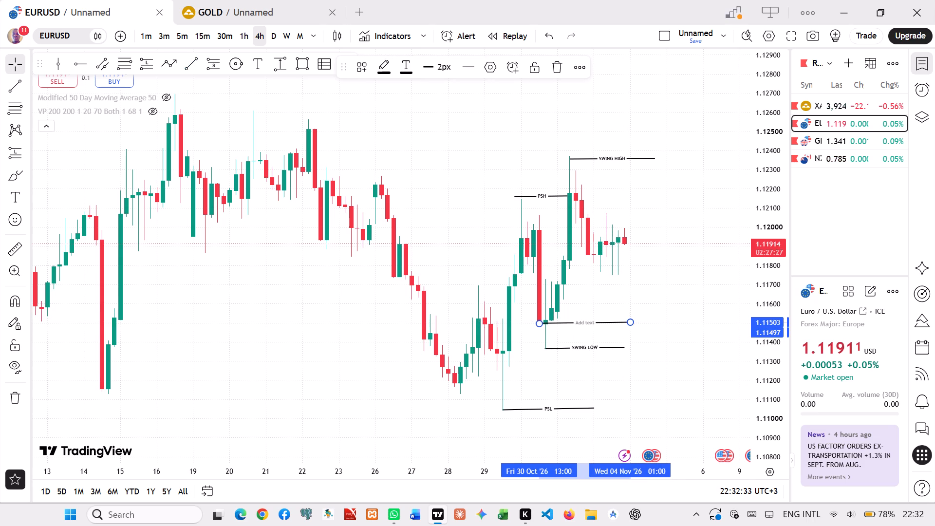
{"action": "type", "text": "4HR P"}
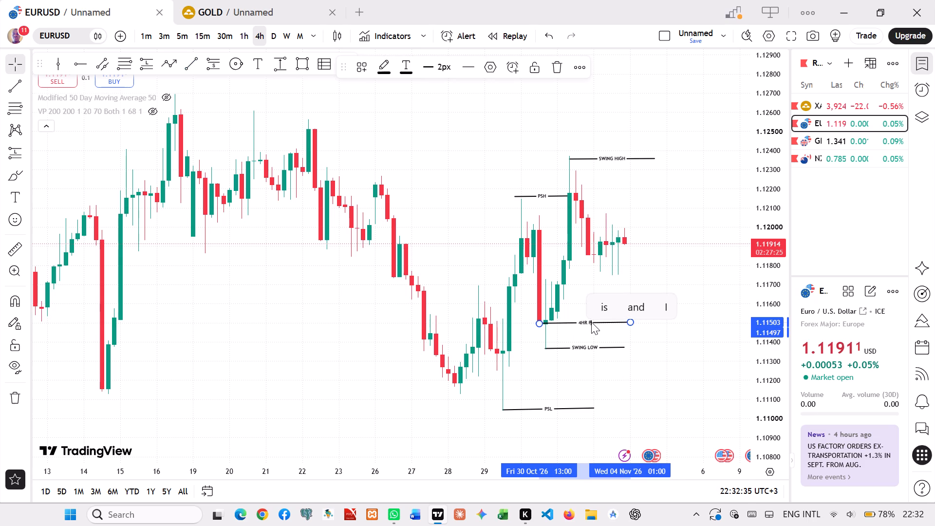
{"action": "type", "text": "OI"}
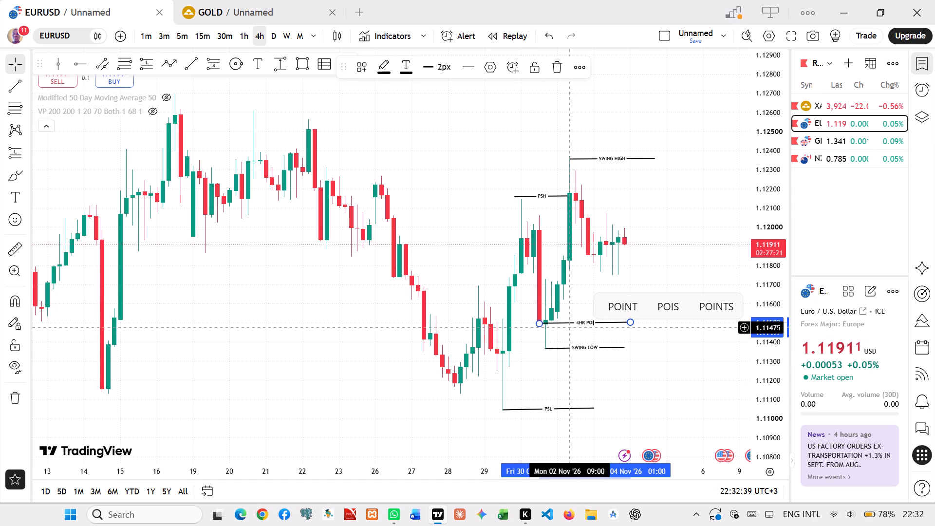
Nudge the 4HR POI line slightly lower, so it runs from about 1.11492 to about 1.11498.
{"action": "key", "text": "Down"}
{"action": "key", "text": "Down"}
{"action": "key", "text": "Down"}
{"action": "key", "text": "Down"}
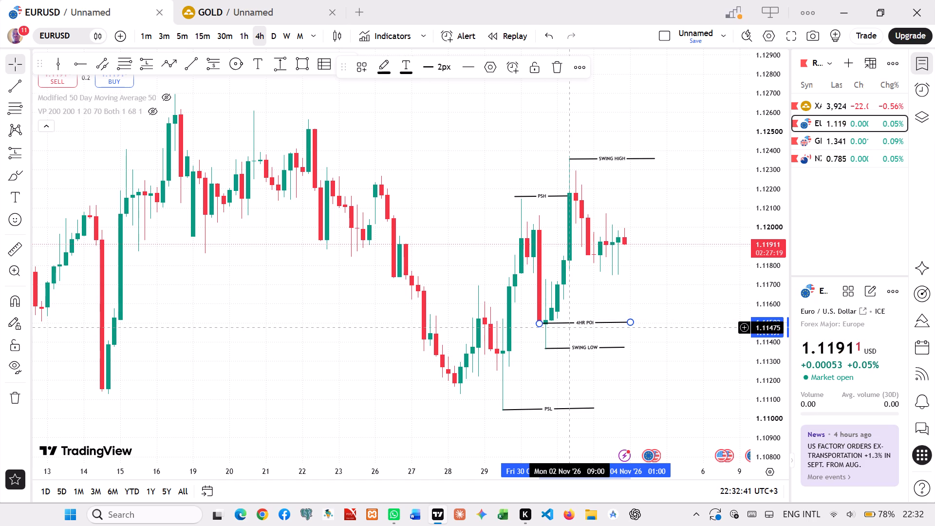
{"action": "left_click", "coordinate": [629, 326]}
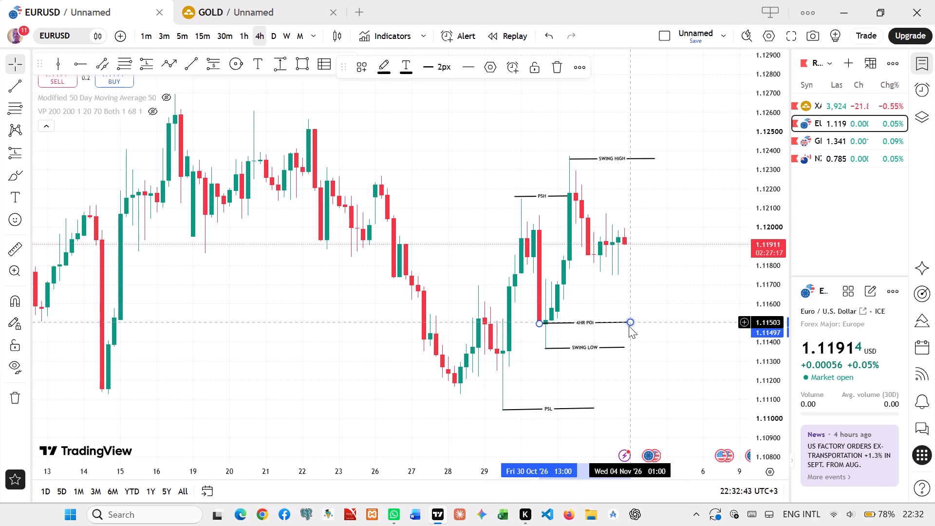
{"action": "key", "text": "Down"}
{"action": "key", "text": "Down"}
{"action": "key", "text": "Down"}
{"action": "key", "text": "Down"}
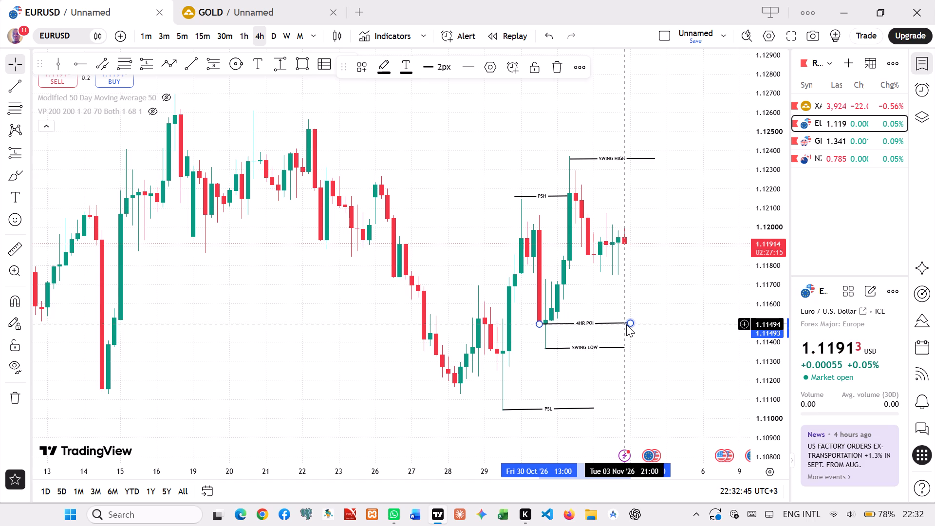
{"action": "key", "text": "Down"}
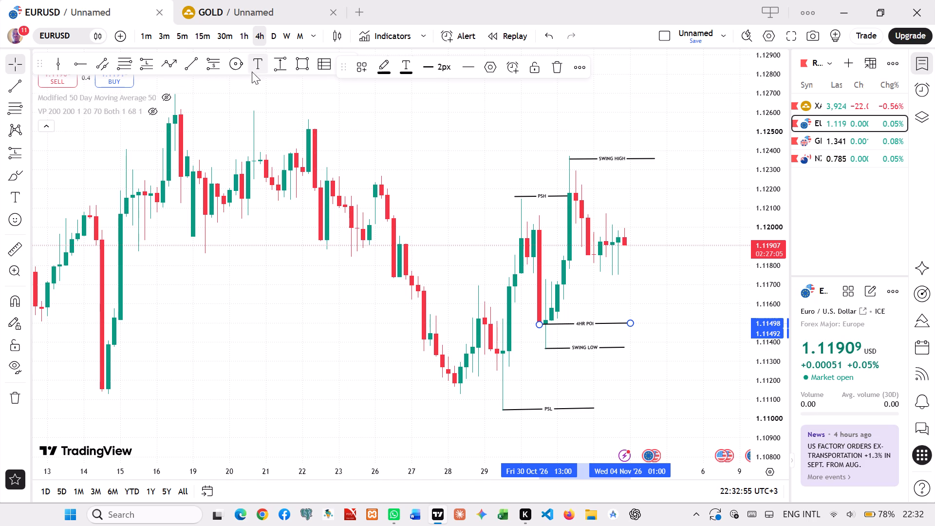
Draw a horizontal trend line at about 1.12178 from 2 November to 5 November, starting at the swing-high candle's body.
{"action": "left_click", "coordinate": [189, 66]}
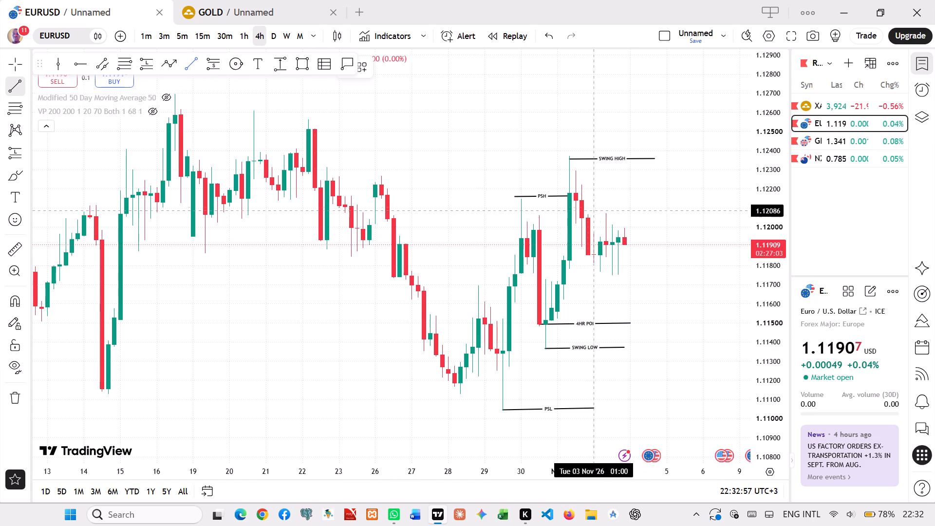
{"action": "left_click_drag", "start_coordinate": [569, 193], "coordinate": [621, 195]}
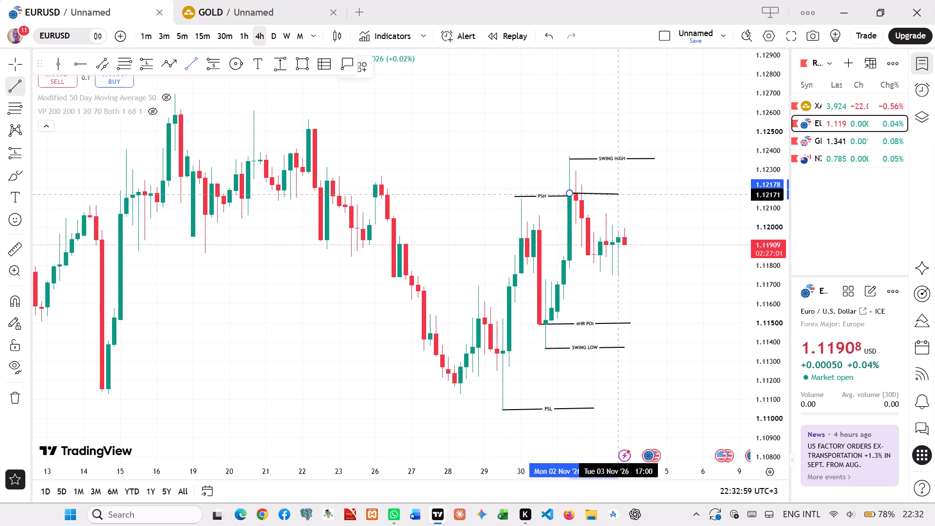
{"action": "left_click_drag", "start_coordinate": [621, 195], "coordinate": [659, 192]}
{"action": "left_click", "coordinate": [659, 192]}
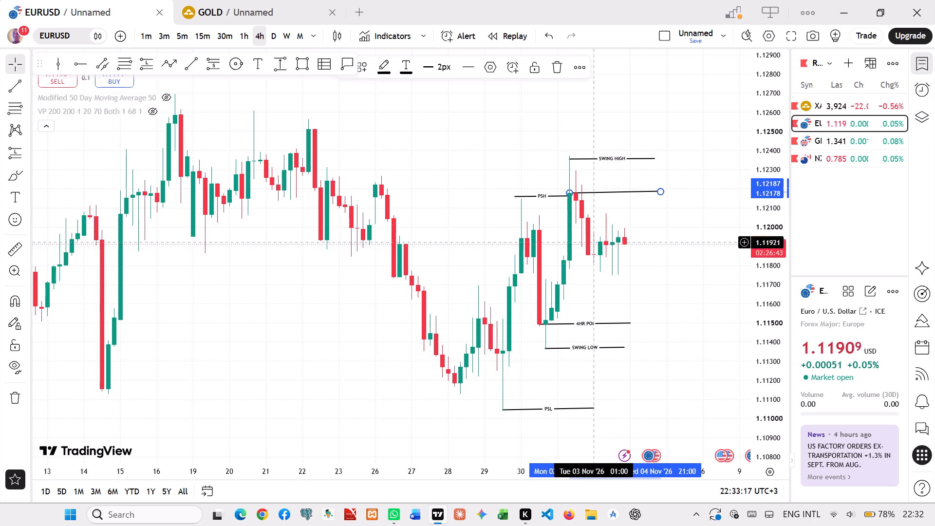
{"action": "left_click", "coordinate": [661, 194]}
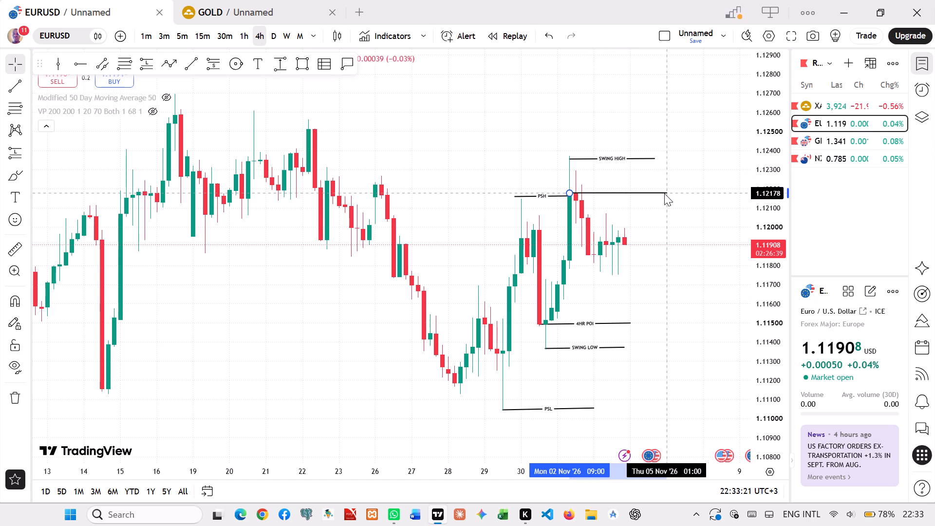
Label the new line at about 1.12178 "4HR RESISTANCE".
{"action": "left_click", "coordinate": [621, 193]}
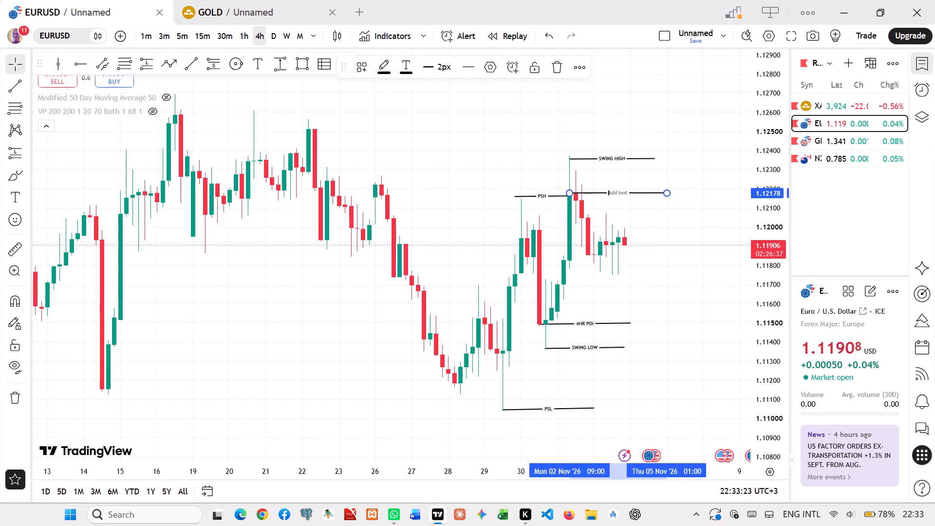
{"action": "type", "text": "4HR"}
{"action": "key", "text": "space"}
{"action": "type", "text": "RESISTANCE"}
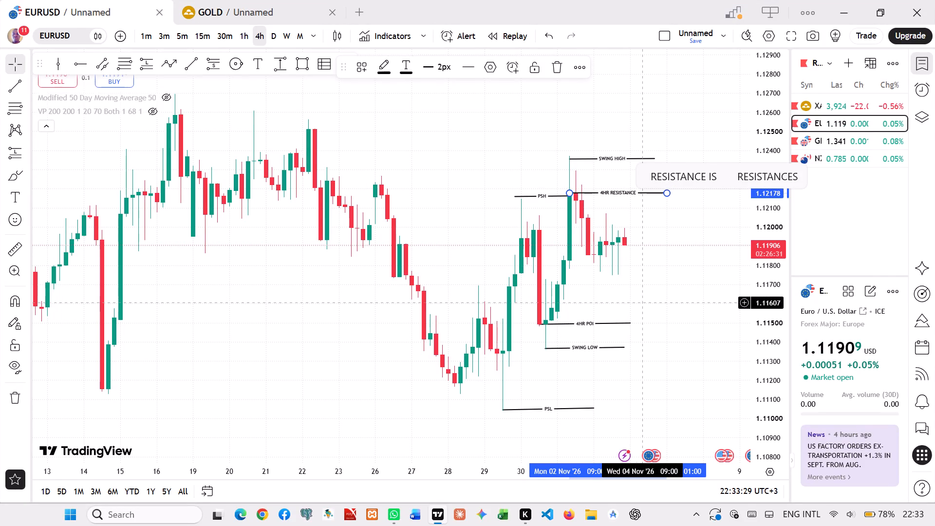
{"action": "left_click", "coordinate": [640, 294]}
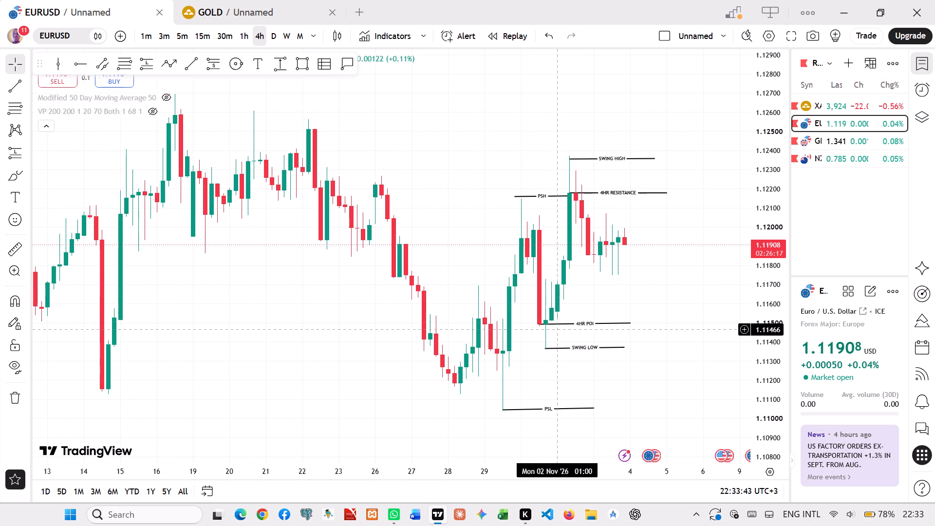
Switch the EURUSD chart to the 1-hour timeframe.
{"action": "left_click", "coordinate": [243, 37]}
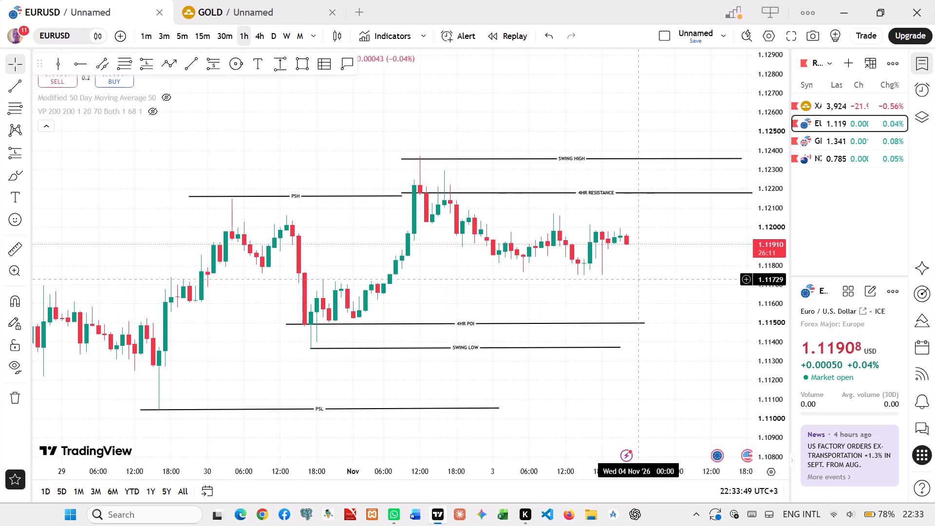
Examine the 1-hour candles around the 4HR POI, swing low and 4HR resistance levels for possible zones.
{"action": "scroll", "coordinate": [674, 271], "scroll_direction": "up", "scroll_amount": 6}
{"action": "scroll", "coordinate": [765, 271], "scroll_direction": "up", "scroll_amount": 13}
{"action": "scroll", "coordinate": [765, 271], "scroll_direction": "down", "scroll_amount": 14}
{"action": "scroll", "coordinate": [766, 271], "scroll_direction": "up", "scroll_amount": 2}
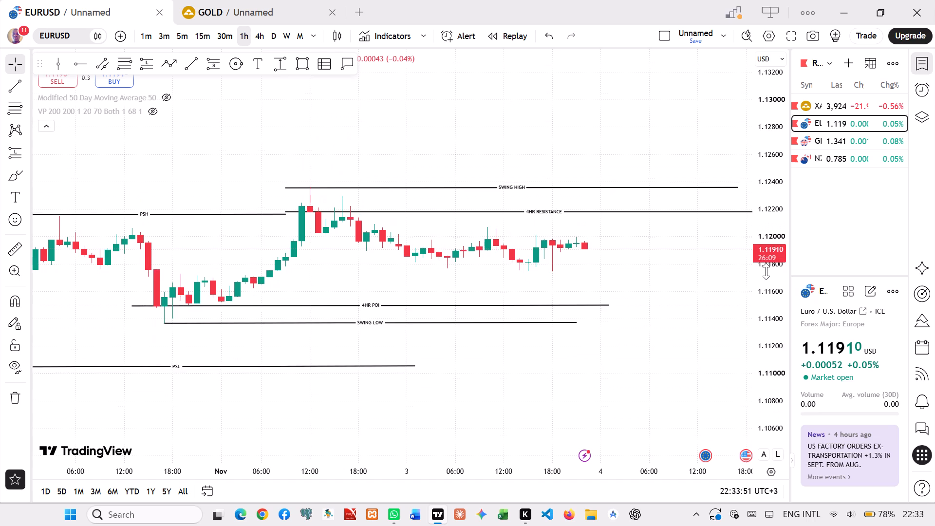
{"action": "scroll", "coordinate": [766, 271], "scroll_direction": "up", "scroll_amount": 2}
{"action": "scroll", "coordinate": [760, 276], "scroll_direction": "up", "scroll_amount": 20}
{"action": "scroll", "coordinate": [760, 276], "scroll_direction": "up", "scroll_amount": 11}
{"action": "scroll", "coordinate": [610, 283], "scroll_direction": "down", "scroll_amount": 5}
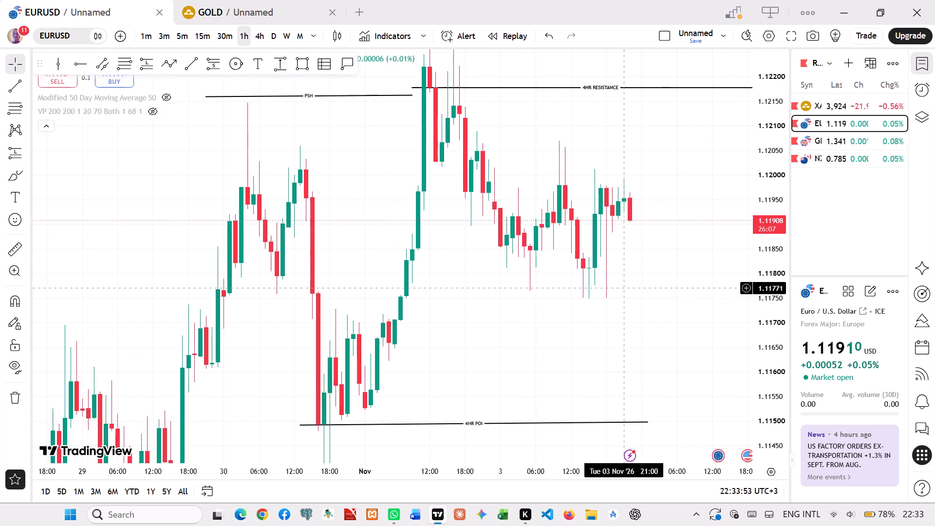
{"action": "left_click_drag", "start_coordinate": [629, 289], "coordinate": [675, 357]}
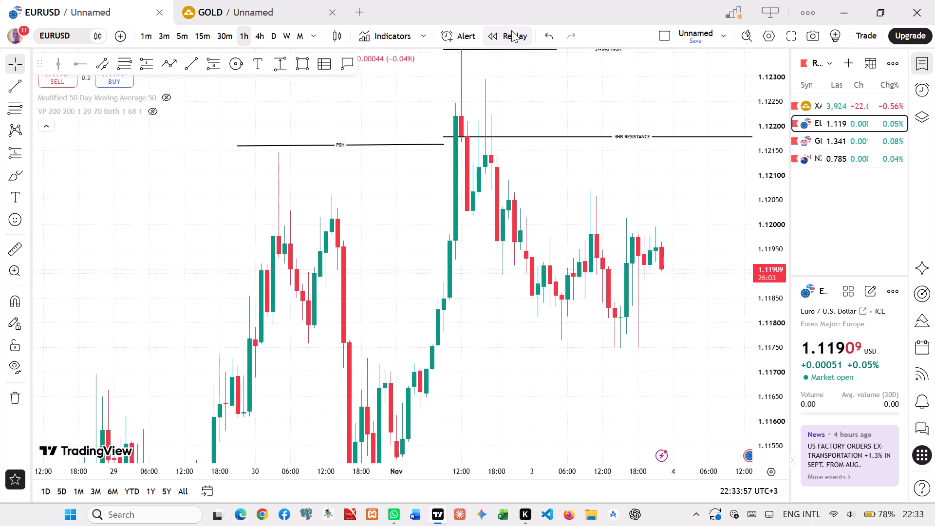
{"action": "left_click_drag", "start_coordinate": [603, 367], "coordinate": [592, 216]}
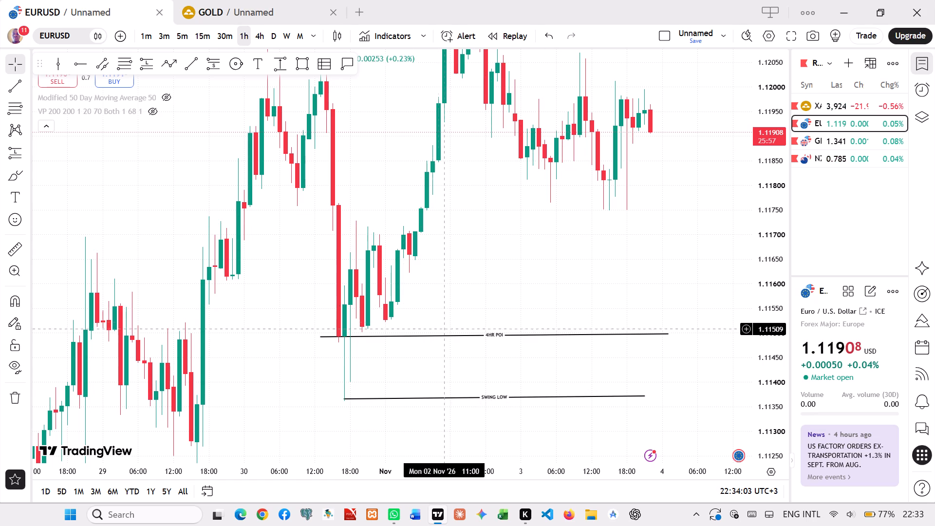
{"action": "left_click_drag", "start_coordinate": [288, 346], "coordinate": [340, 236]}
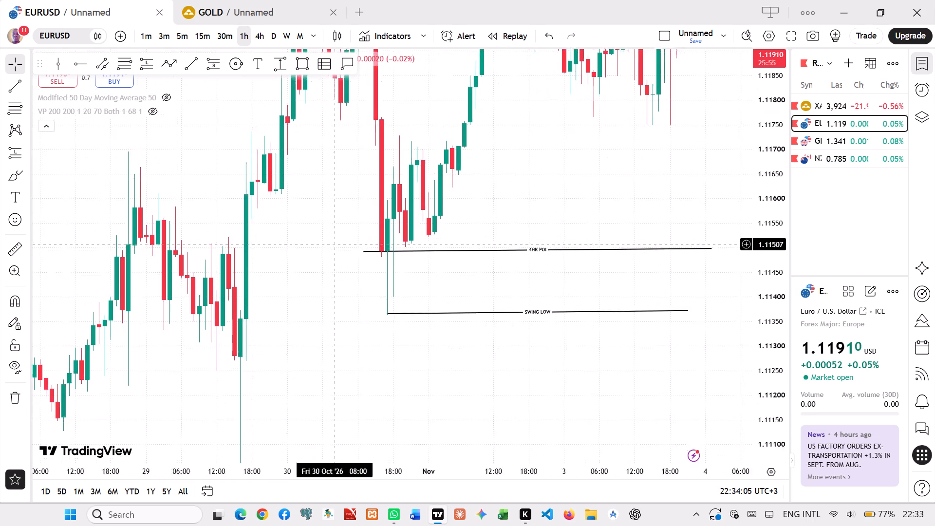
{"action": "left_click_drag", "start_coordinate": [340, 236], "coordinate": [344, 241]}
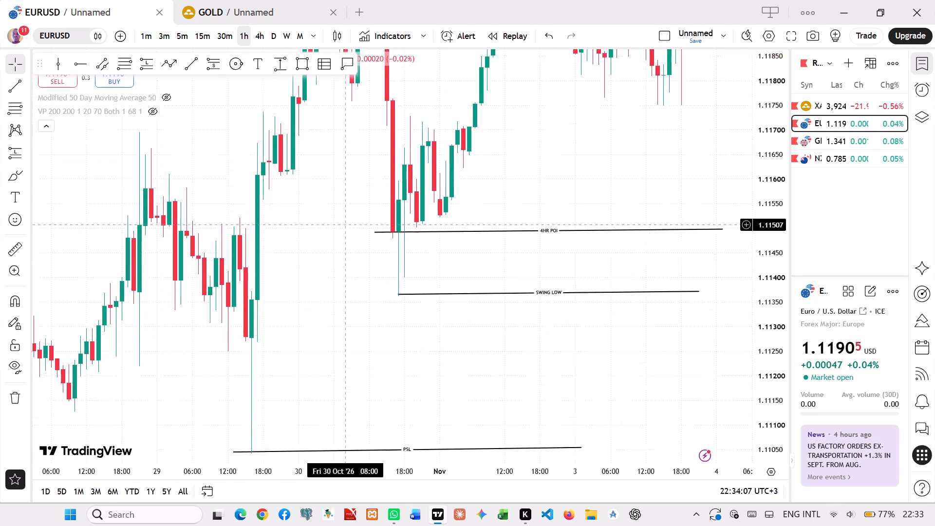
{"action": "left_click_drag", "start_coordinate": [344, 241], "coordinate": [340, 342]}
{"action": "left_click_drag", "start_coordinate": [559, 247], "coordinate": [473, 251]}
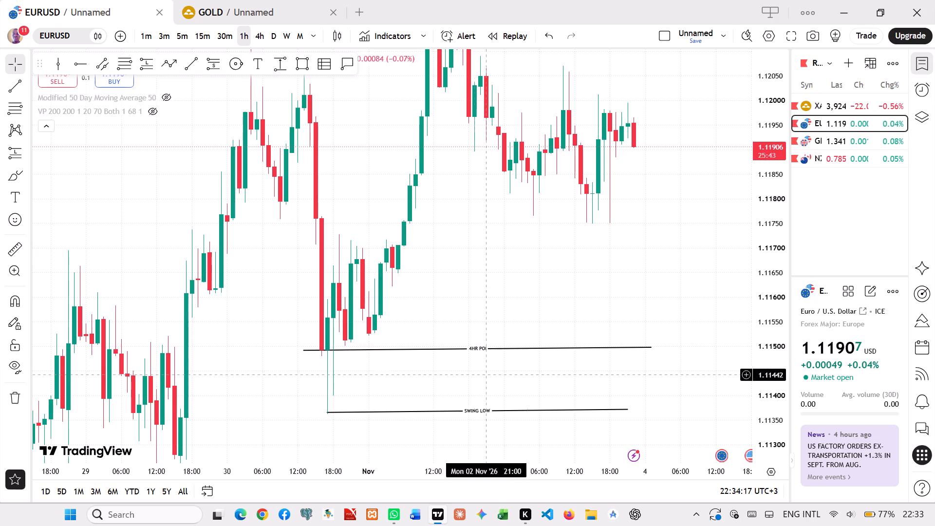
{"action": "left_click_drag", "start_coordinate": [615, 248], "coordinate": [491, 264]}
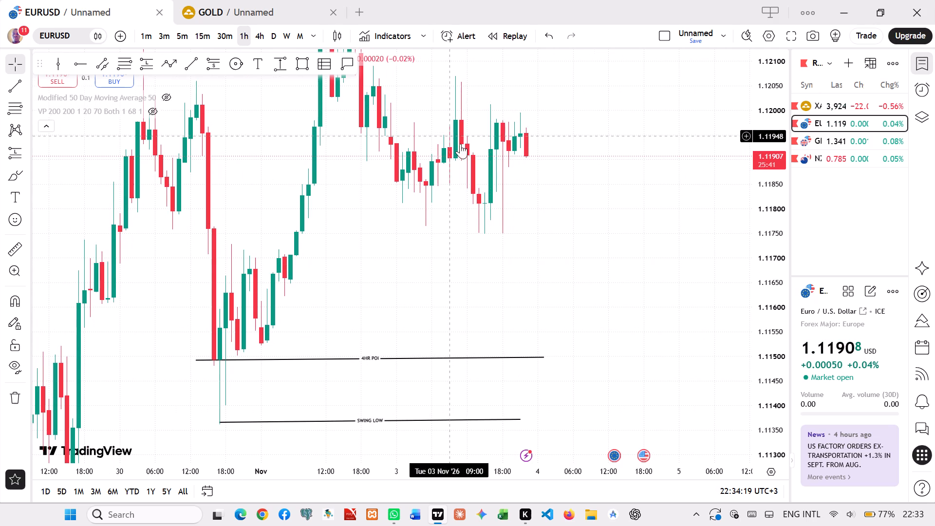
{"action": "left_click_drag", "start_coordinate": [540, 255], "coordinate": [561, 319]}
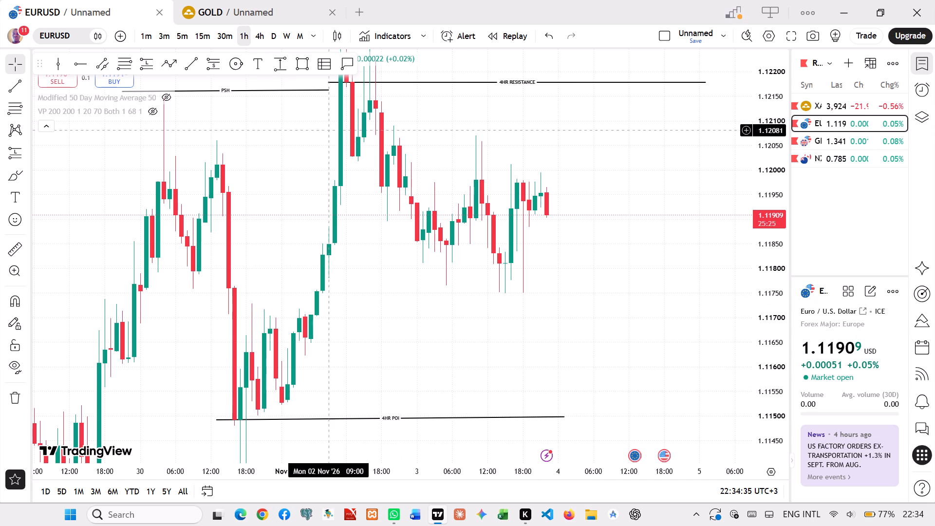
Draw a rectangle just above the 4HR POI line, from about 1.11494 to 1.11558, spanning 30 October 17:00 to 4 November 16:00.
{"action": "left_click", "coordinate": [302, 64]}
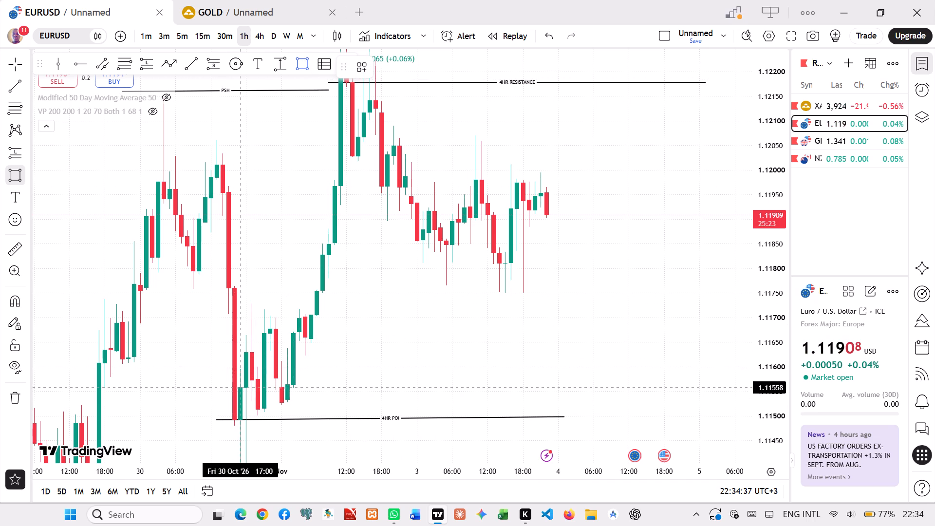
{"action": "left_click_drag", "start_coordinate": [240, 386], "coordinate": [246, 422]}
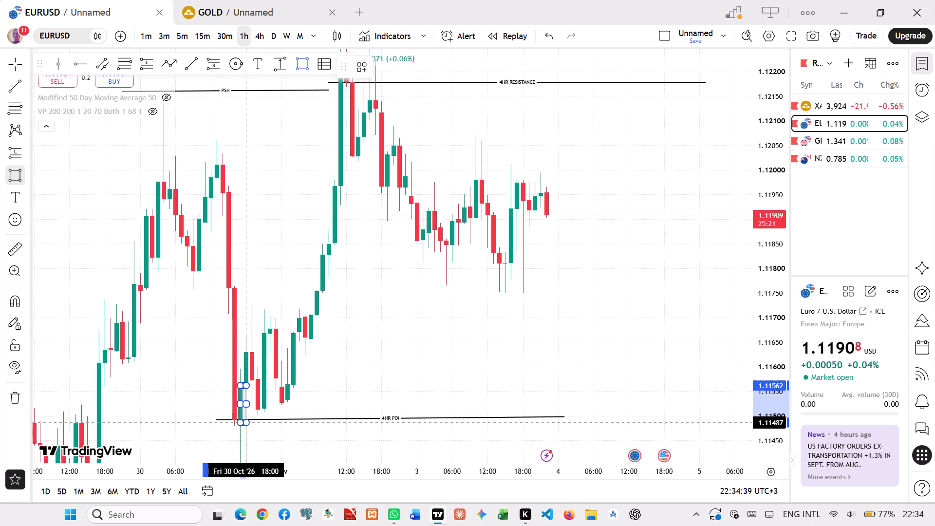
{"action": "left_click_drag", "start_coordinate": [246, 422], "coordinate": [246, 419]}
{"action": "left_click", "coordinate": [245, 419]}
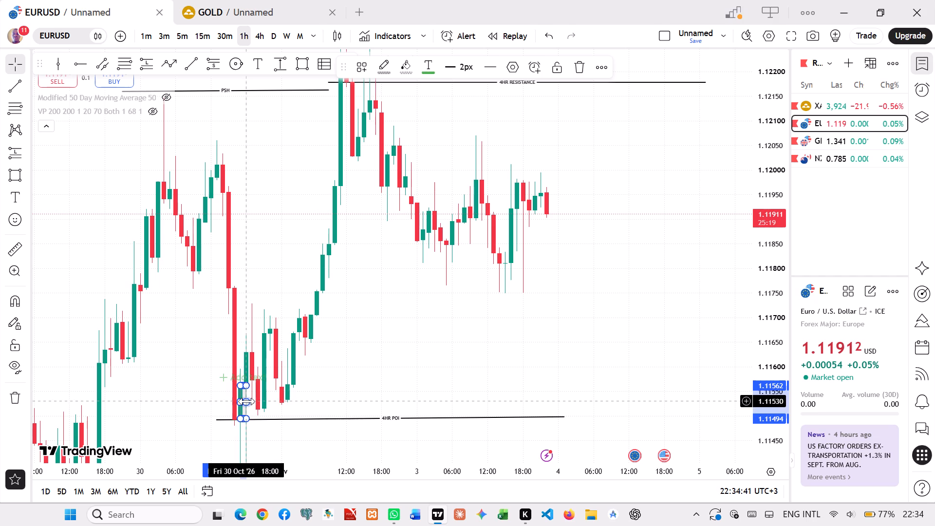
{"action": "left_click_drag", "start_coordinate": [247, 401], "coordinate": [654, 382]}
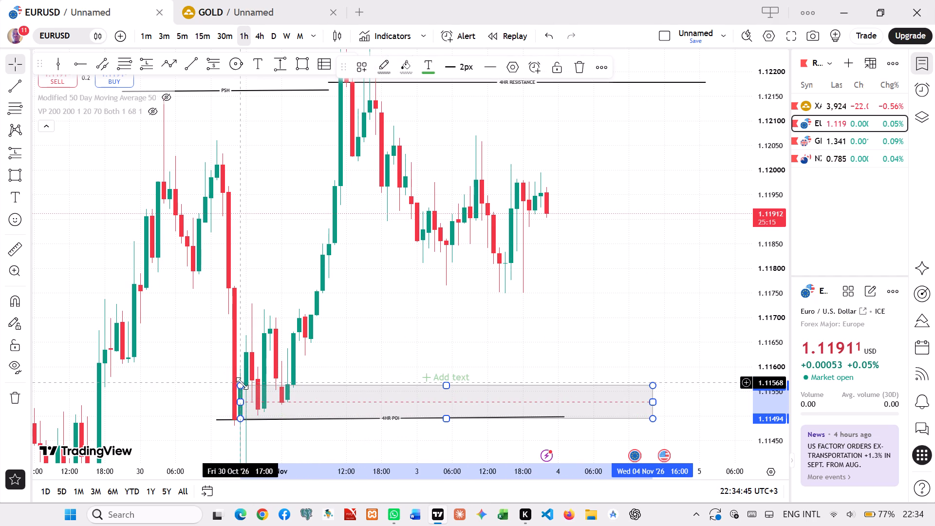
{"action": "left_click", "coordinate": [242, 385]}
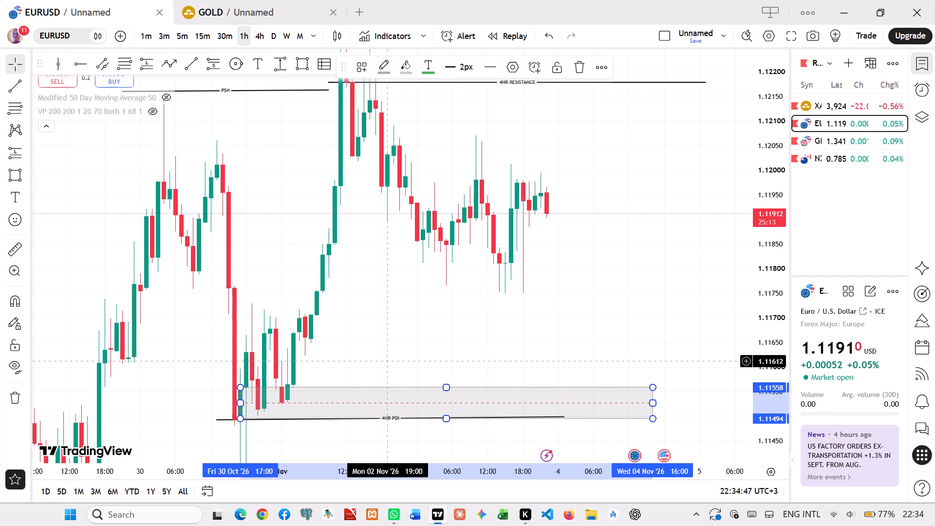
{"action": "left_click", "coordinate": [393, 351]}
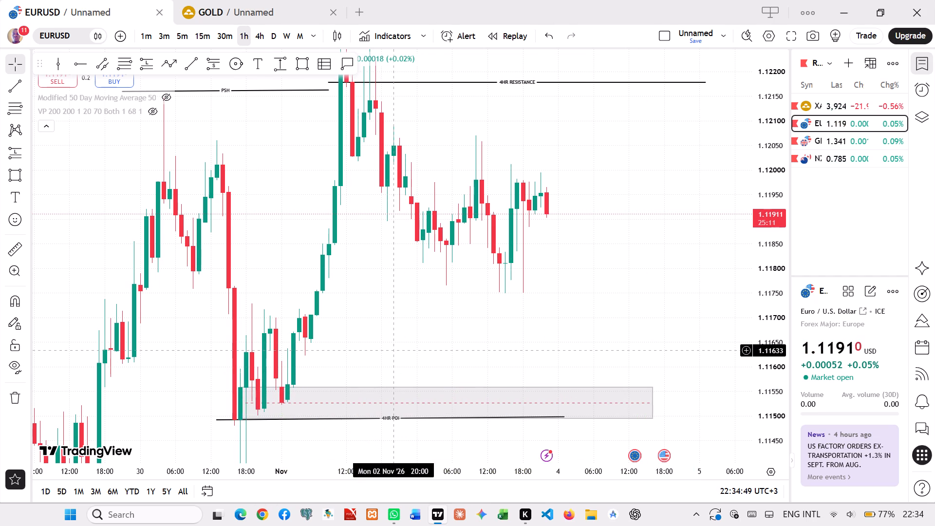
Label the rectangle above the 4HR POI line "1HR DEMAND ZONE".
{"action": "left_click", "coordinate": [418, 410]}
{"action": "double_click", "coordinate": [416, 400]}
{"action": "left_click", "coordinate": [427, 400]}
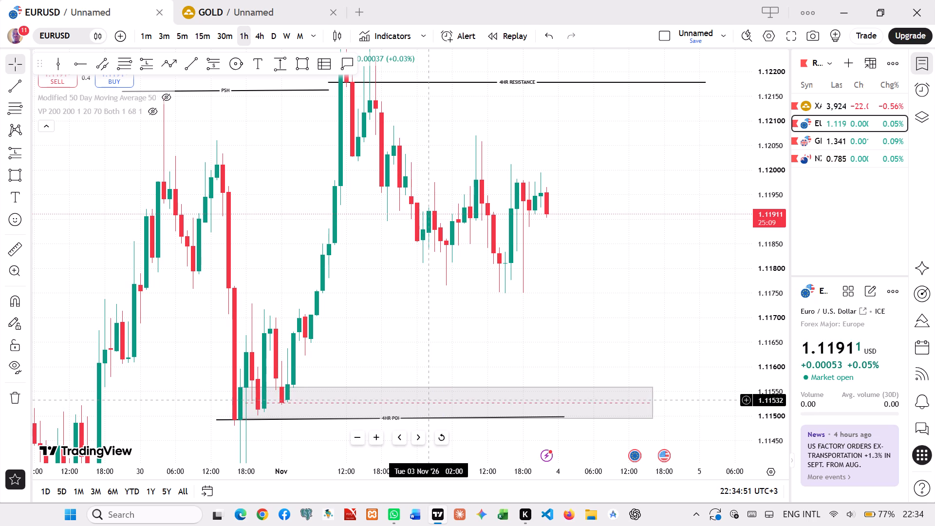
{"action": "left_click", "coordinate": [430, 400]}
{"action": "double_click", "coordinate": [493, 396]}
{"action": "double_click", "coordinate": [495, 404]}
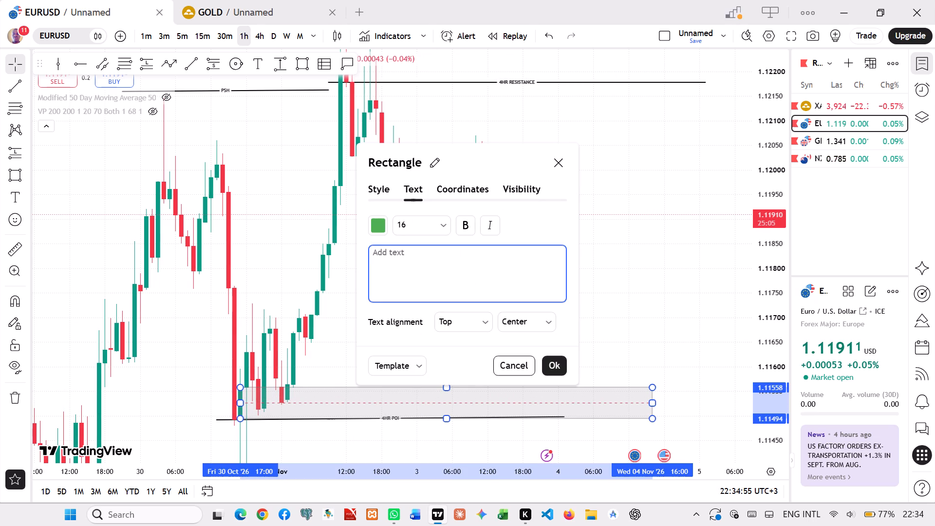
{"action": "type", "text": "1HR"}
{"action": "key", "text": "space"}
{"action": "type", "text": "DEMAND ZONE"}
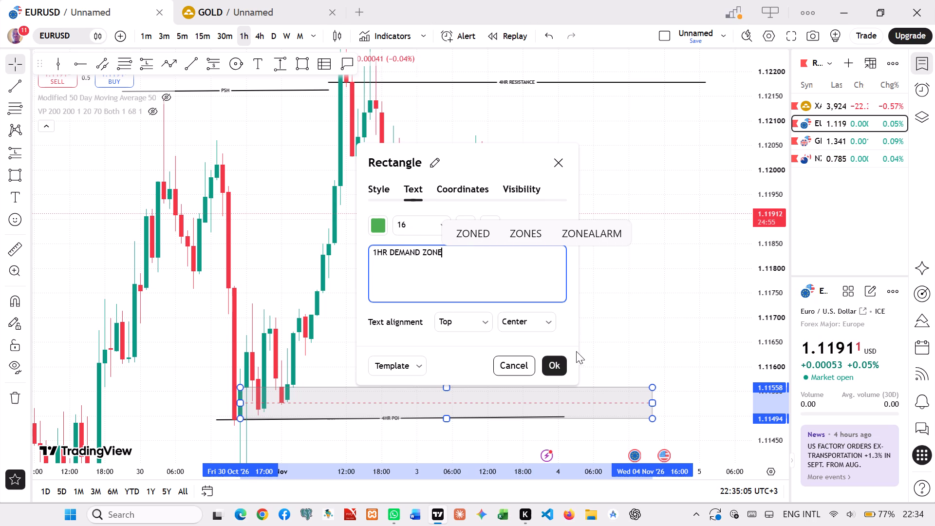
{"action": "left_click", "coordinate": [563, 364]}
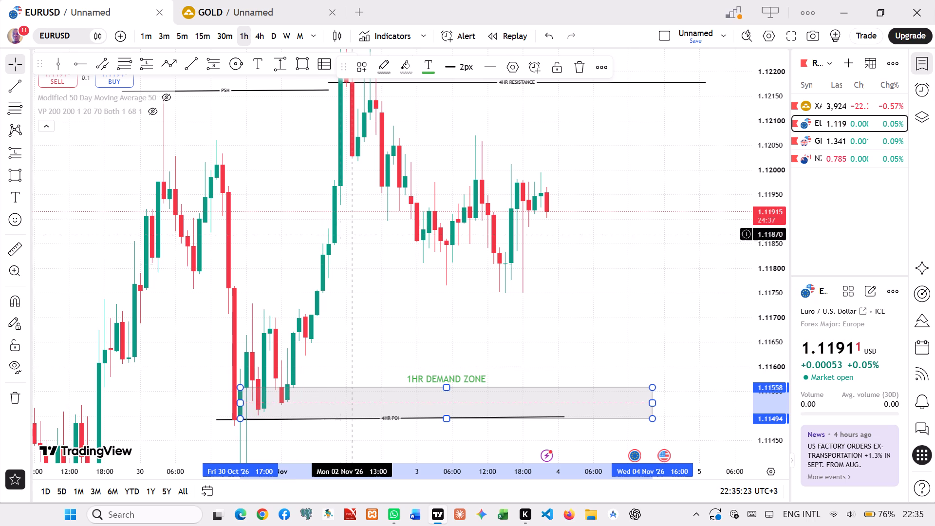
Draw a rectangle just above the 4HR resistance line, from about 1.12179 to 1.12220, spanning 2 November 12:00 to 5 November 00:00.
{"action": "left_click_drag", "start_coordinate": [376, 248], "coordinate": [431, 349]}
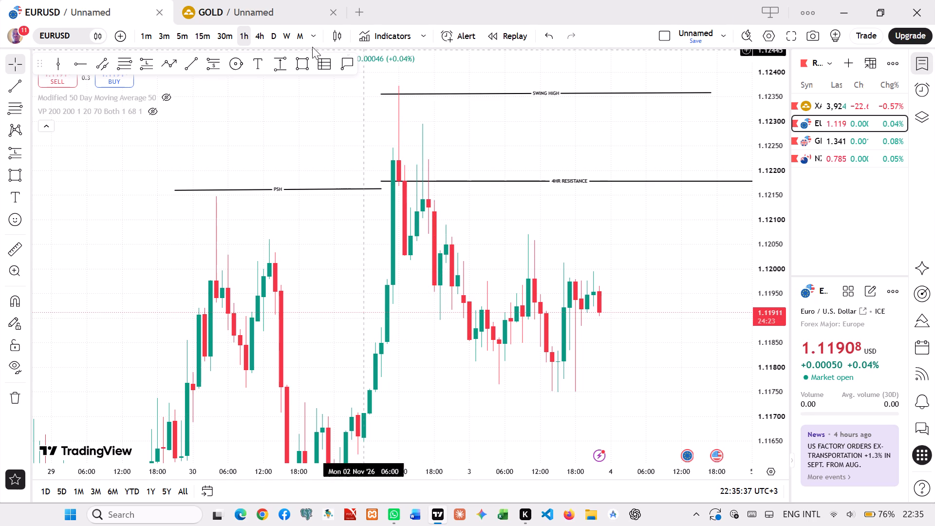
{"action": "left_click", "coordinate": [307, 67]}
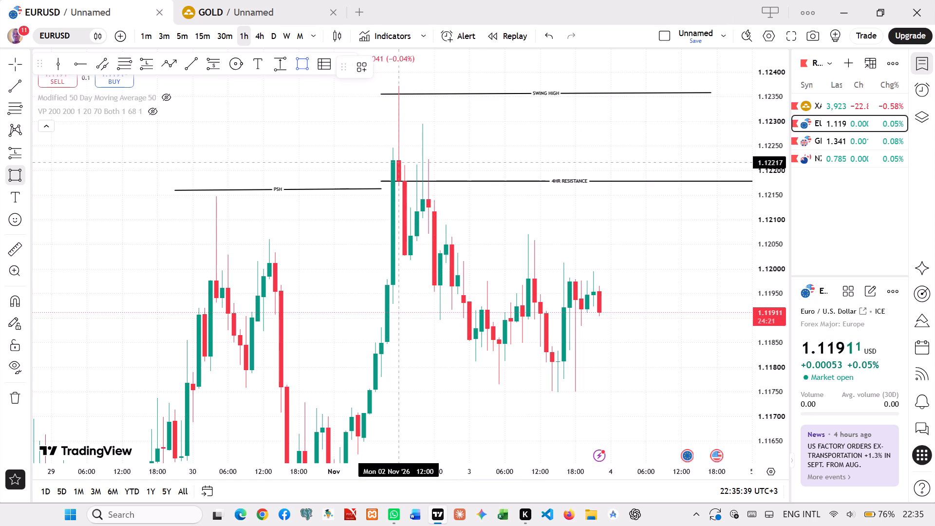
{"action": "left_click_drag", "start_coordinate": [400, 161], "coordinate": [402, 180]}
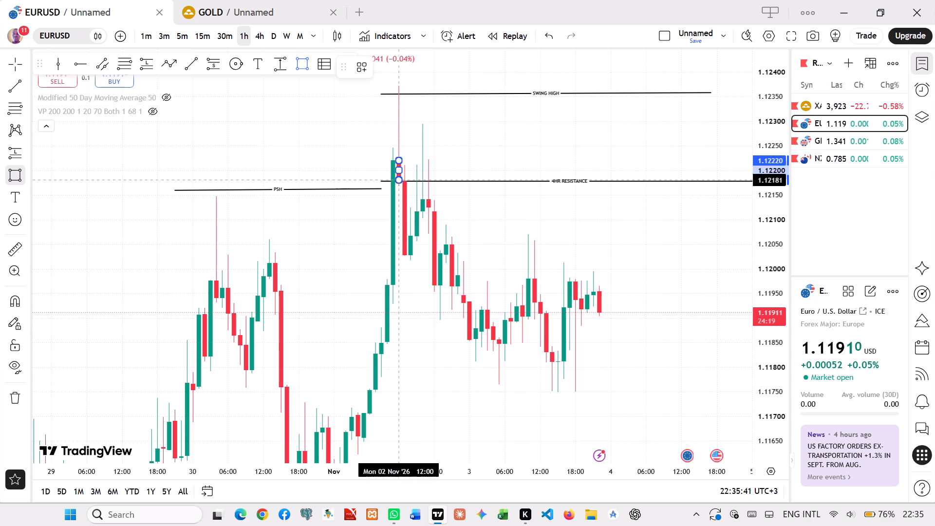
{"action": "left_click_drag", "start_coordinate": [402, 180], "coordinate": [404, 181]}
{"action": "left_click", "coordinate": [404, 181]}
{"action": "left_click_drag", "start_coordinate": [407, 169], "coordinate": [531, 182]}
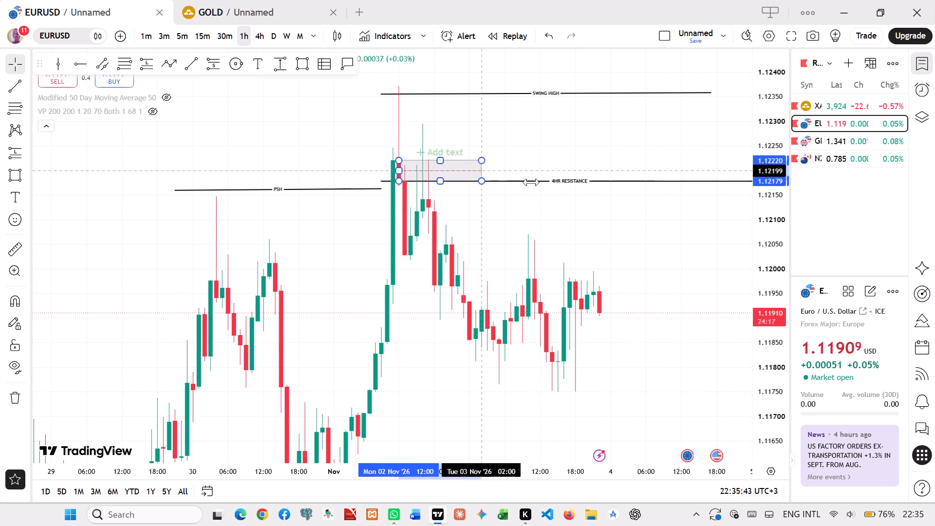
{"action": "left_click_drag", "start_coordinate": [531, 182], "coordinate": [755, 196]}
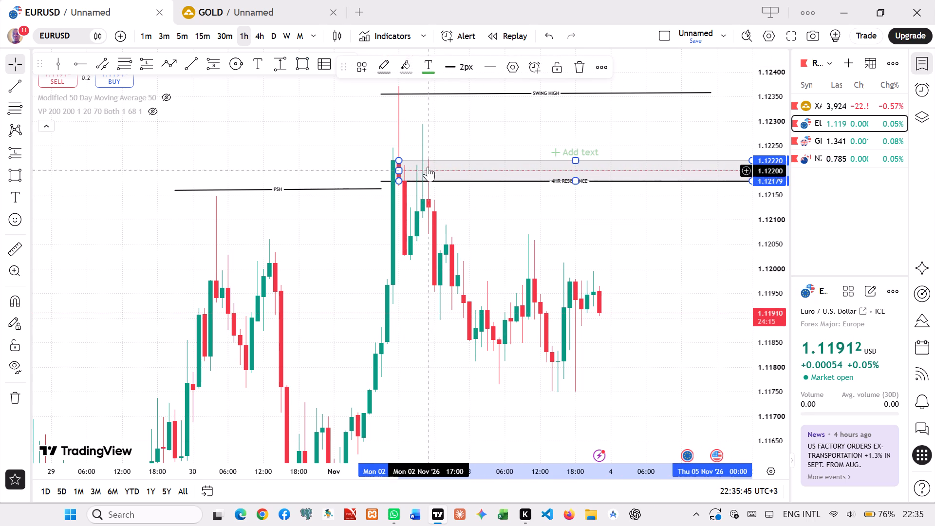
{"action": "left_click", "coordinate": [464, 128]}
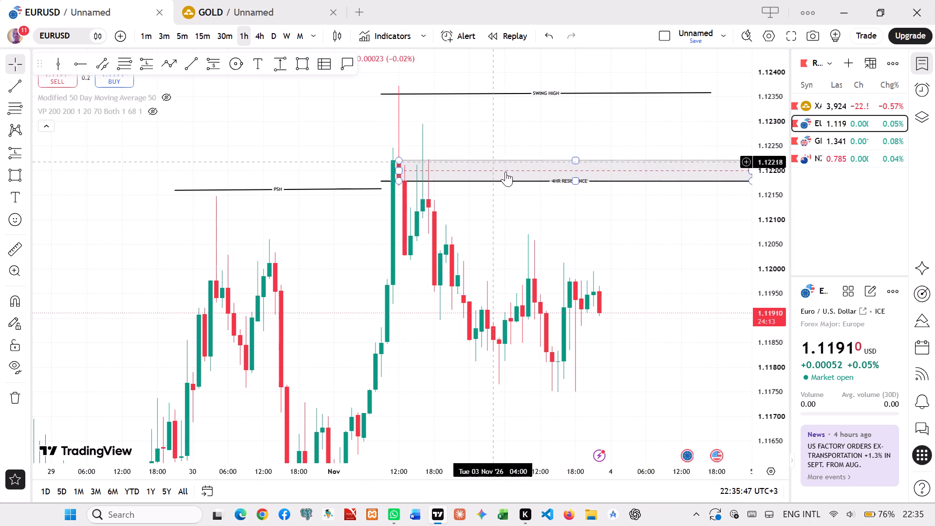
Label the rectangle above the 4HR resistance line "1HR SUPPLY ZONE".
{"action": "left_click", "coordinate": [511, 170]}
{"action": "left_click", "coordinate": [567, 157]}
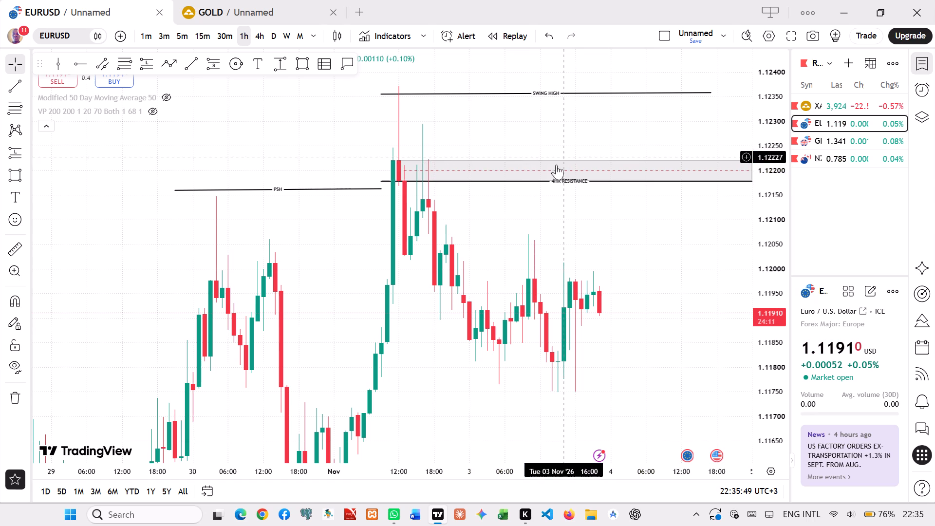
{"action": "left_click", "coordinate": [557, 171]}
{"action": "left_click", "coordinate": [565, 149]}
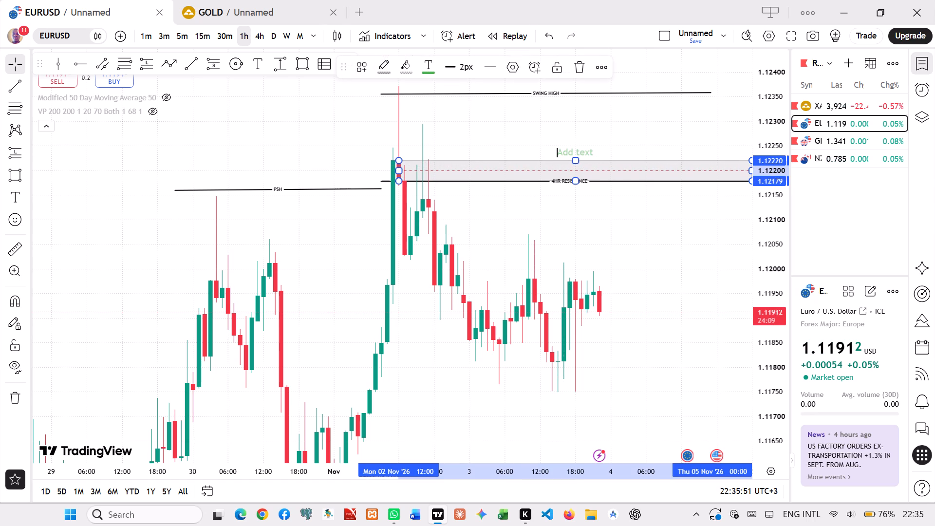
{"action": "type", "text": "1HR"}
{"action": "key", "text": "space"}
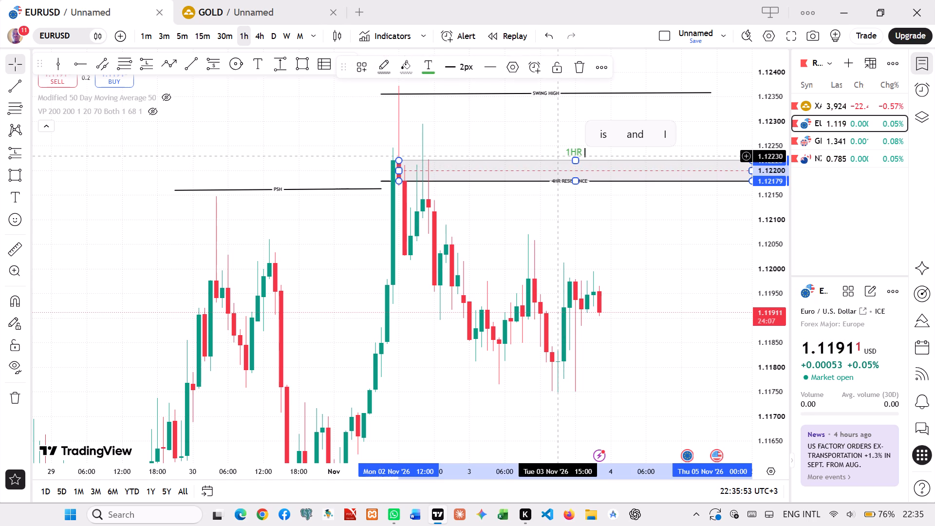
{"action": "type", "text": "SUPPLY ZONE"}
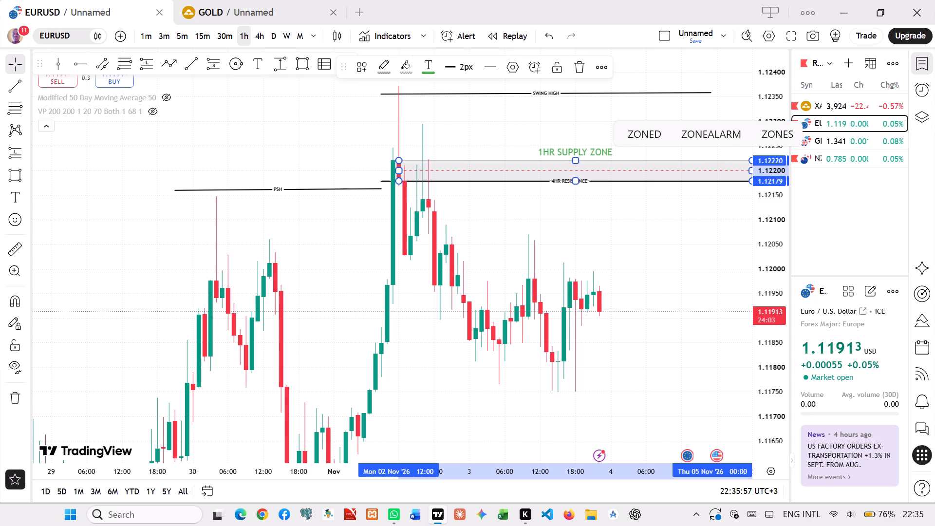
{"action": "left_click", "coordinate": [711, 228]}
Examine the 1-hour price action between the supply and demand zones, up to the most recent candles.
{"action": "left_click_drag", "start_coordinate": [652, 233], "coordinate": [536, 219]}
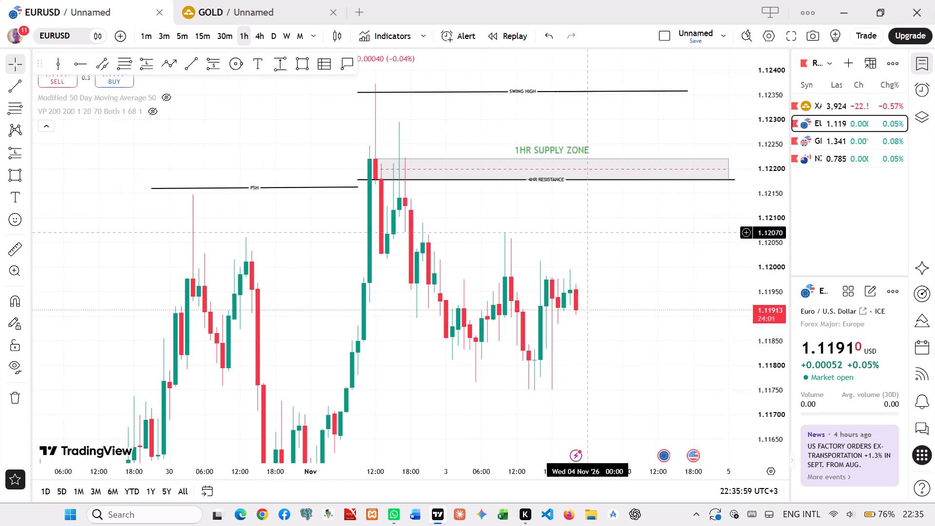
{"action": "left_click_drag", "start_coordinate": [536, 219], "coordinate": [390, 187]}
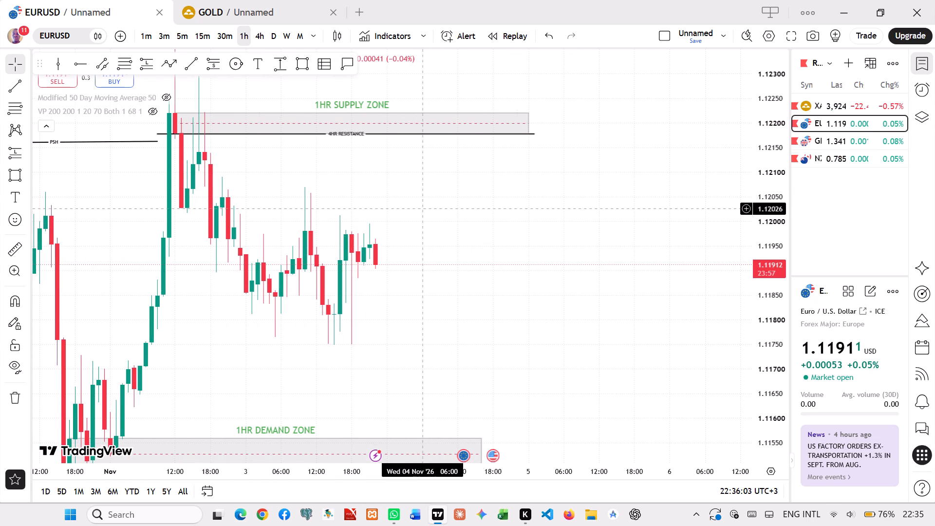
{"action": "left_click_drag", "start_coordinate": [425, 208], "coordinate": [484, 153]}
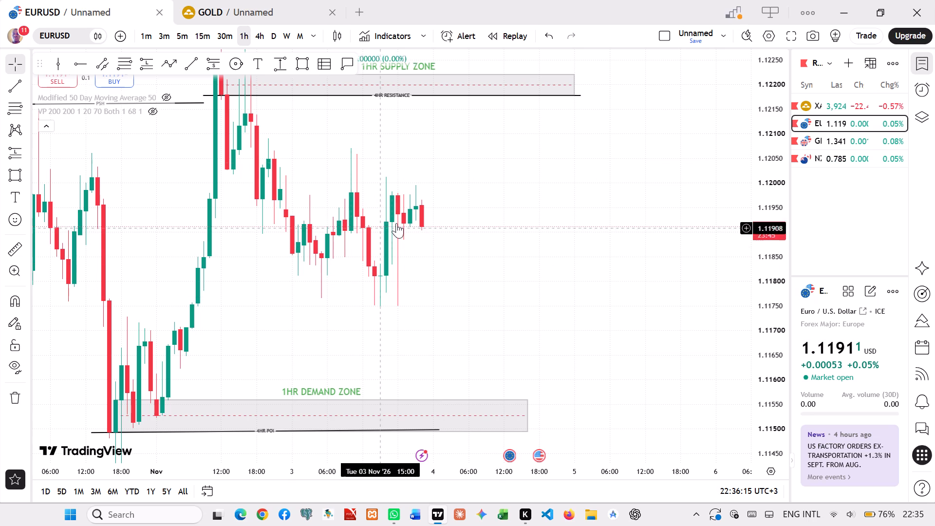
{"action": "left_click_drag", "start_coordinate": [510, 247], "coordinate": [556, 277]}
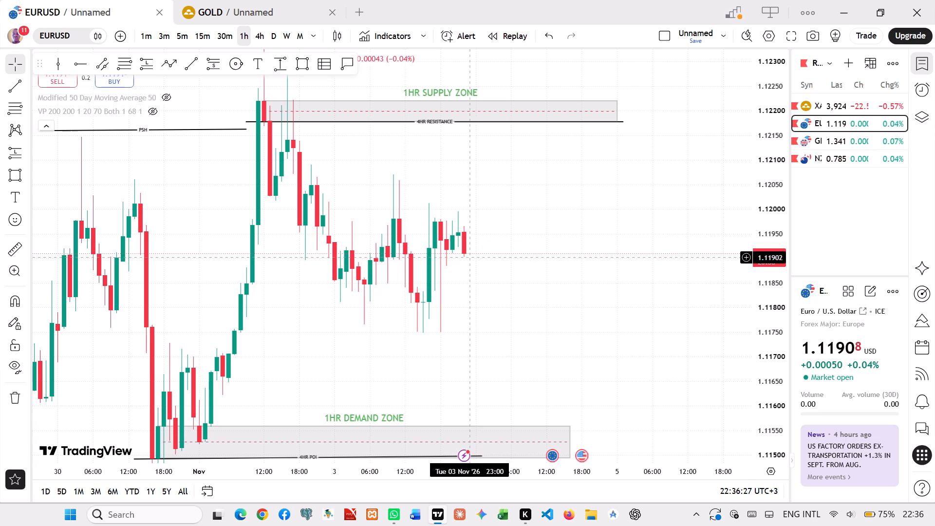
{"action": "left_click_drag", "start_coordinate": [438, 352], "coordinate": [446, 346]}
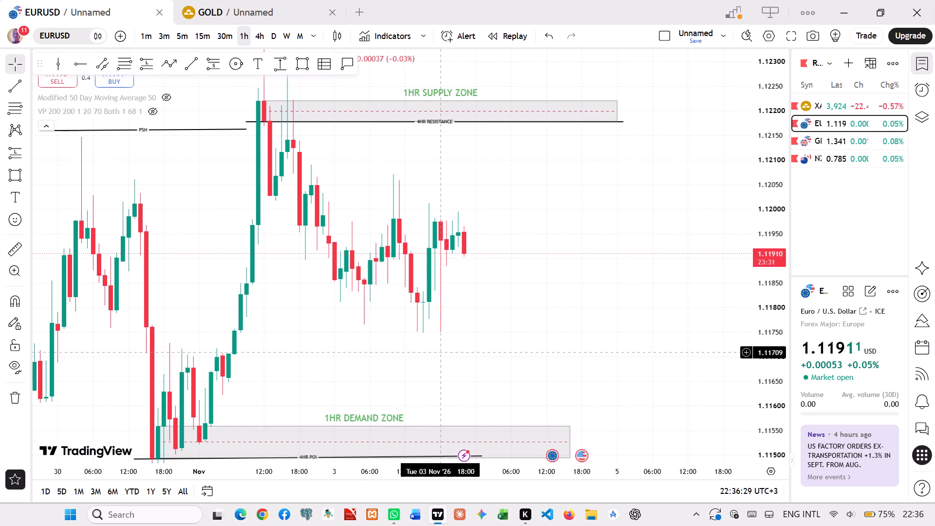
{"action": "left_click_drag", "start_coordinate": [446, 346], "coordinate": [485, 306]}
{"action": "left_click_drag", "start_coordinate": [466, 304], "coordinate": [490, 314]}
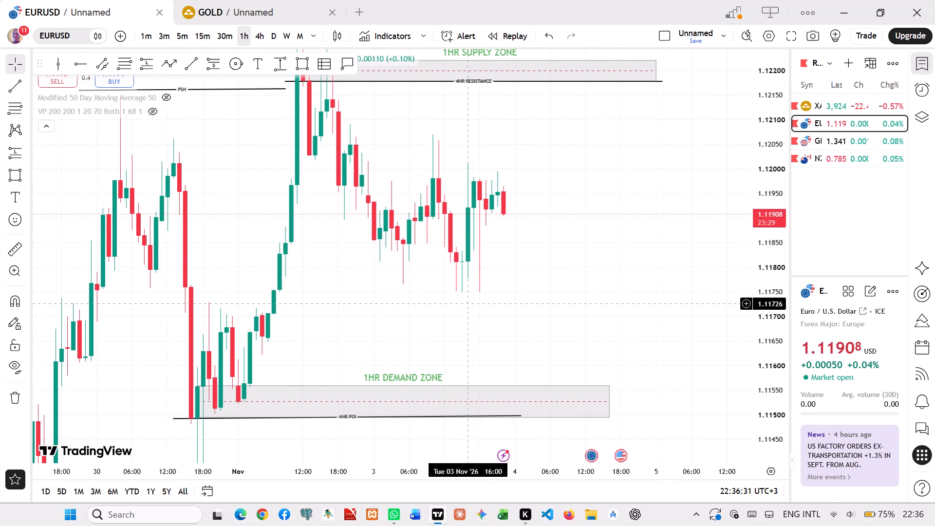
{"action": "left_click_drag", "start_coordinate": [490, 314], "coordinate": [532, 325]}
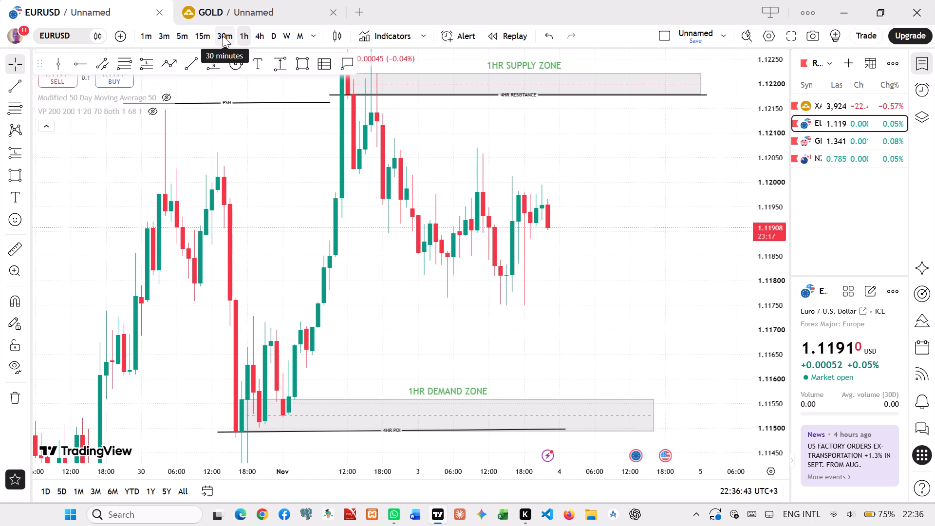
Switch the EURUSD chart to the 30-minute timeframe and fit the range from swing low to swing high in view.
{"action": "left_click", "coordinate": [223, 36]}
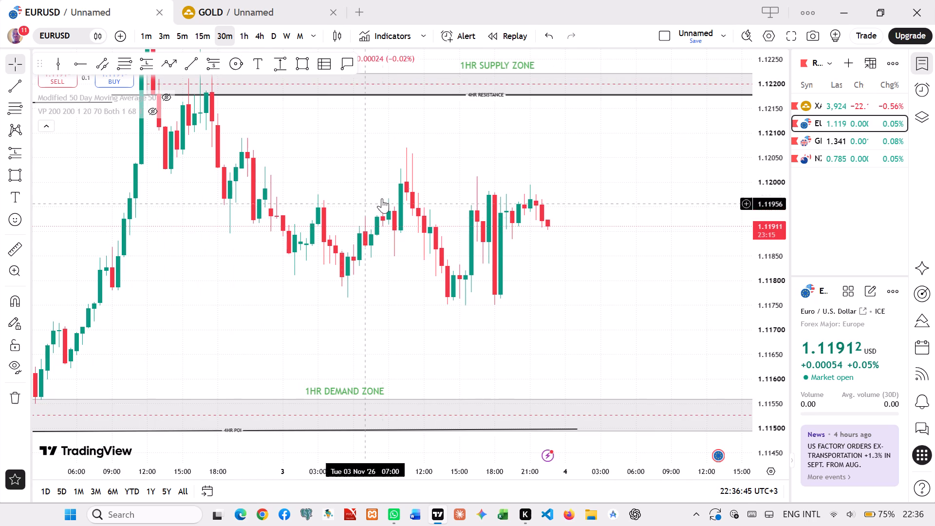
{"action": "scroll", "coordinate": [423, 174], "scroll_direction": "down", "scroll_amount": 6}
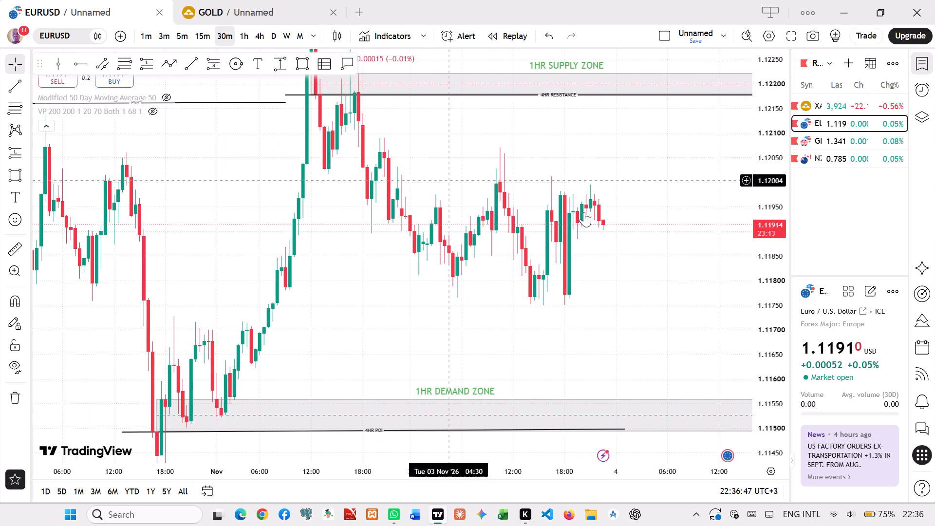
{"action": "scroll", "coordinate": [785, 254], "scroll_direction": "down", "scroll_amount": 11}
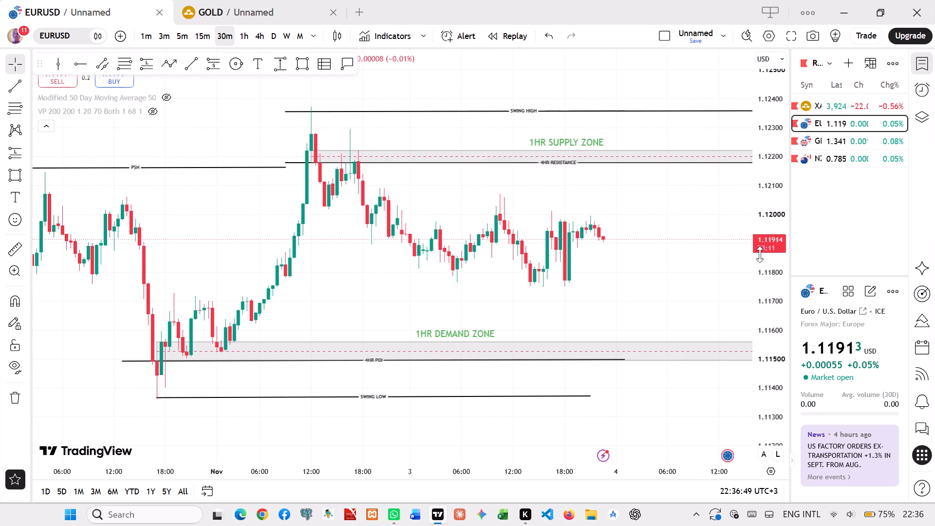
{"action": "left_click_drag", "start_coordinate": [644, 245], "coordinate": [469, 225]}
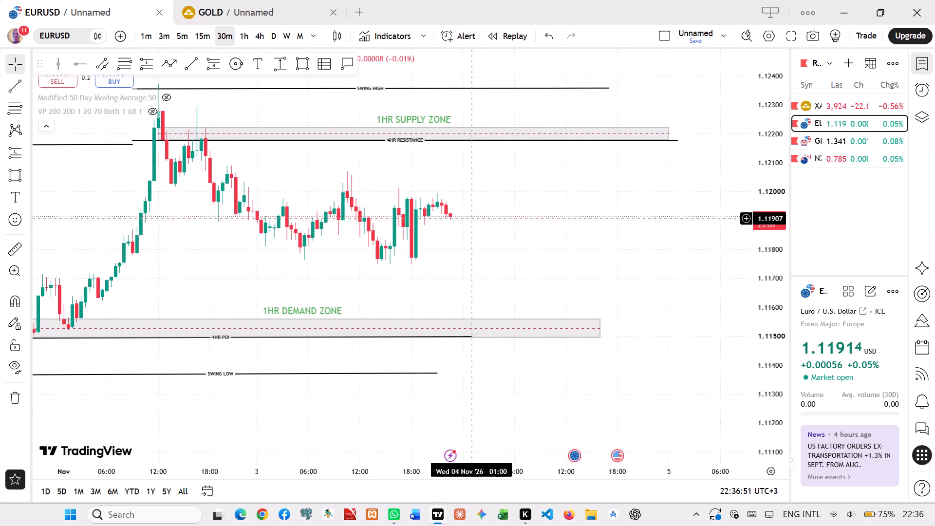
{"action": "left_click_drag", "start_coordinate": [250, 266], "coordinate": [333, 304]}
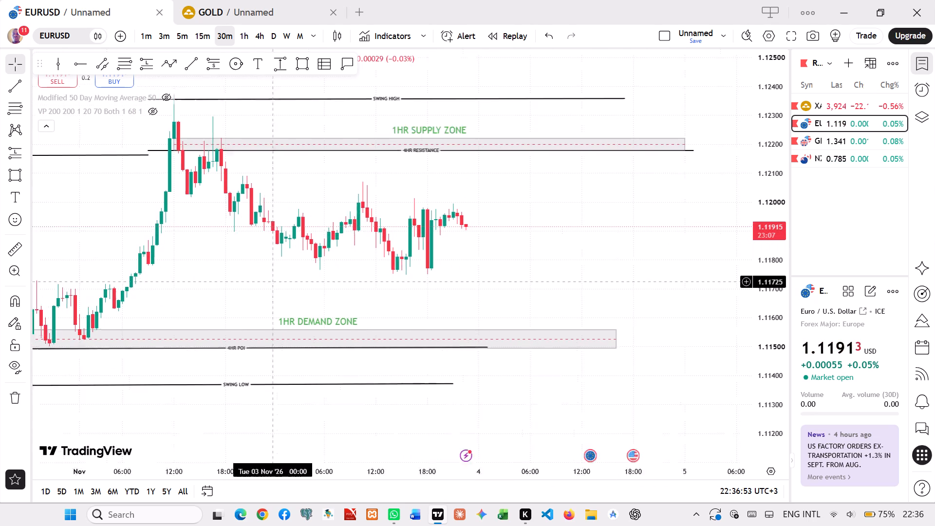
{"action": "left_click_drag", "start_coordinate": [333, 304], "coordinate": [402, 313]}
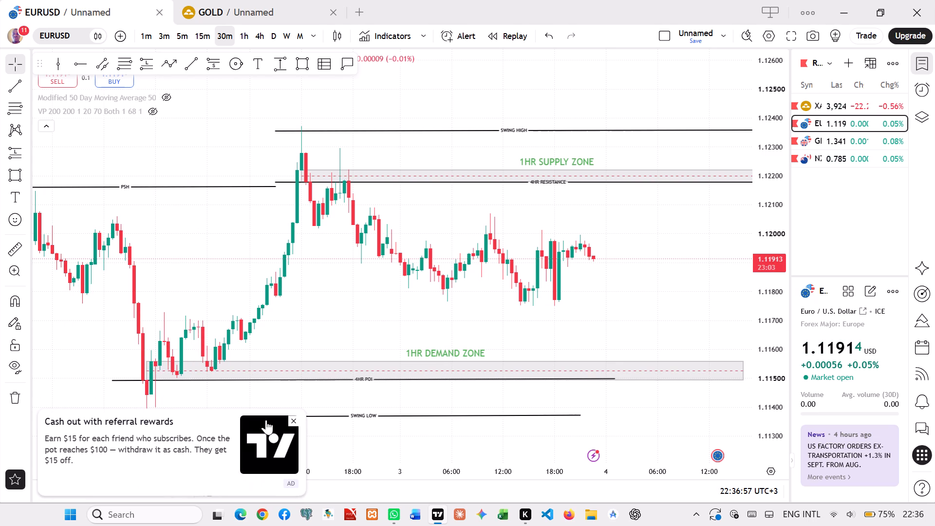
Dismiss the referral rewards ad and the ad-free upgrade offer.
{"action": "left_click", "coordinate": [291, 419]}
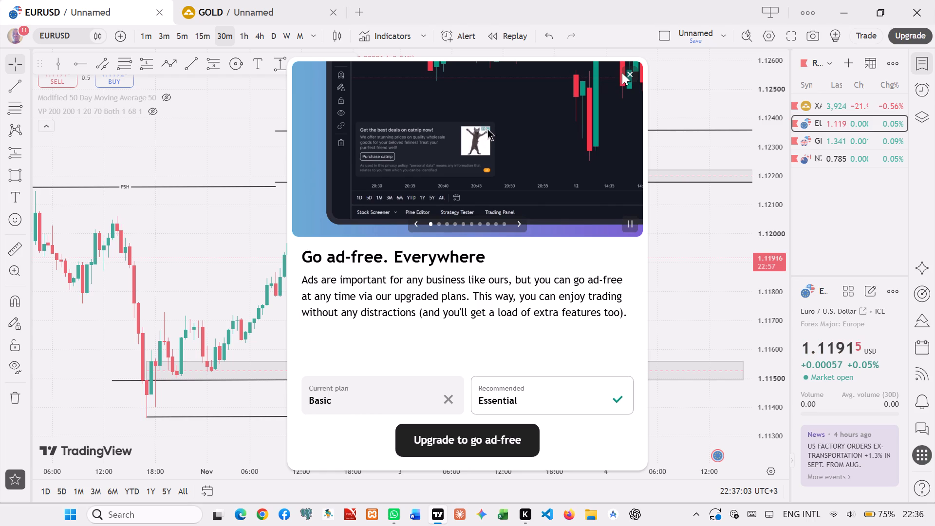
{"action": "left_click", "coordinate": [622, 73]}
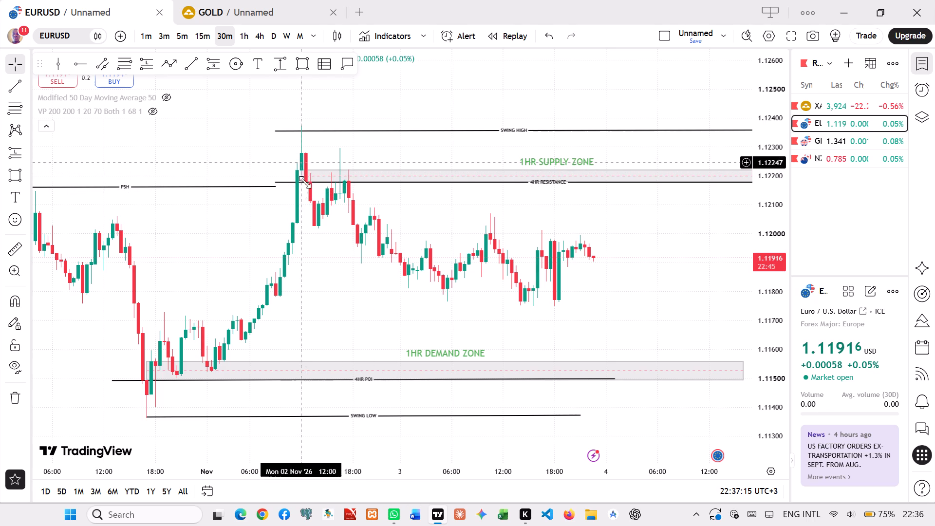
Move the supply zone rectangle up so it spans about 1.12228 to 1.12269, between the 4HR resistance and swing high lines.
{"action": "left_click", "coordinate": [320, 169]}
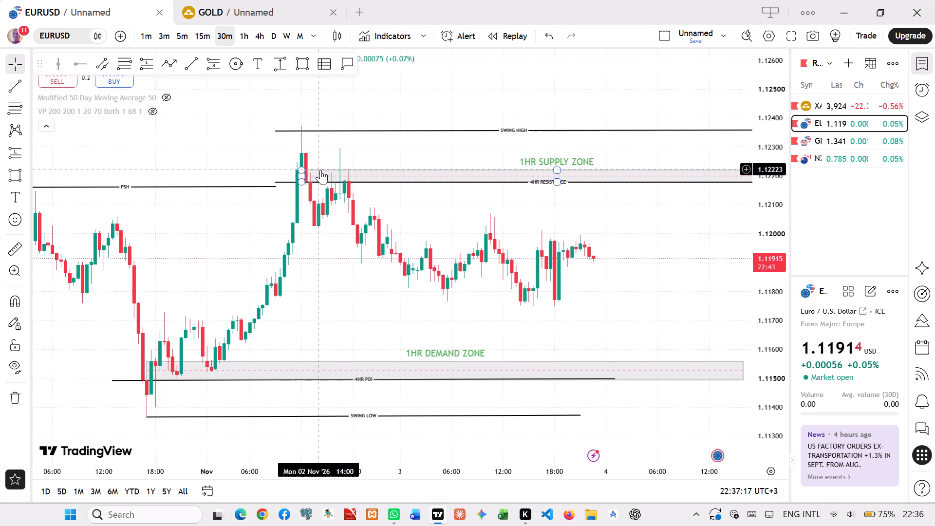
{"action": "left_click_drag", "start_coordinate": [320, 168], "coordinate": [318, 162]}
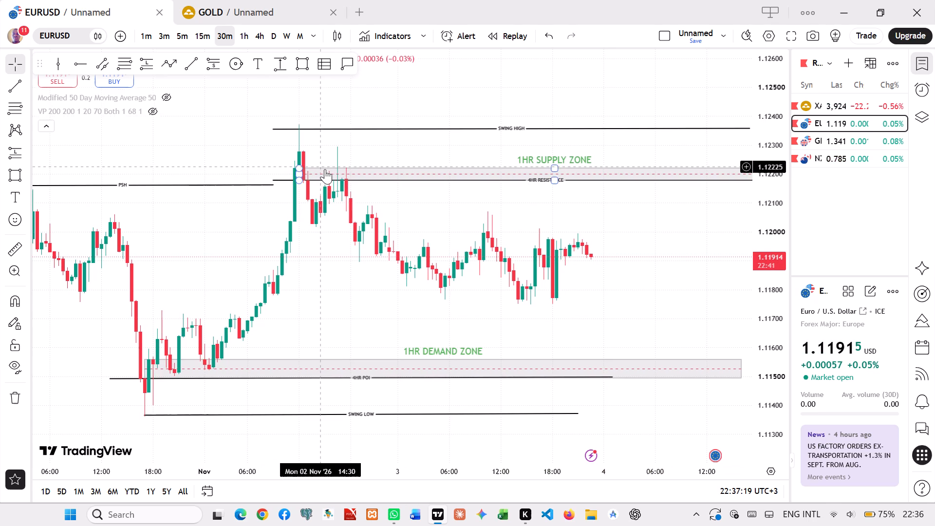
{"action": "left_click", "coordinate": [323, 169]}
{"action": "key", "text": "Up"}
{"action": "key", "text": "Up"}
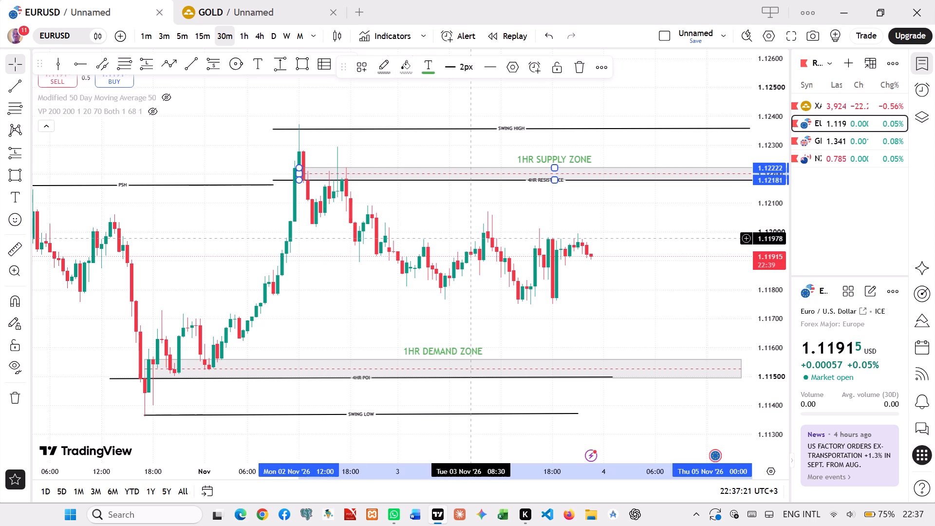
{"action": "key", "text": "Up"}
{"action": "key", "text": "Up"}
{"action": "key", "text": "Up"}
{"action": "key", "text": "Up"}
{"action": "key", "text": "Up"}
{"action": "key", "text": "Up"}
{"action": "key", "text": "Up"}
{"action": "key", "text": "Up"}
{"action": "key", "text": "Up"}
{"action": "key", "text": "Up"}
{"action": "key", "text": "Up"}
{"action": "key", "text": "Up"}
{"action": "key", "text": "Up"}
{"action": "key", "text": "Up"}
{"action": "key", "text": "Up"}
{"action": "key", "text": "Up"}
{"action": "key", "text": "Up"}
{"action": "key", "text": "Up"}
{"action": "key", "text": "Up"}
{"action": "key", "text": "Up"}
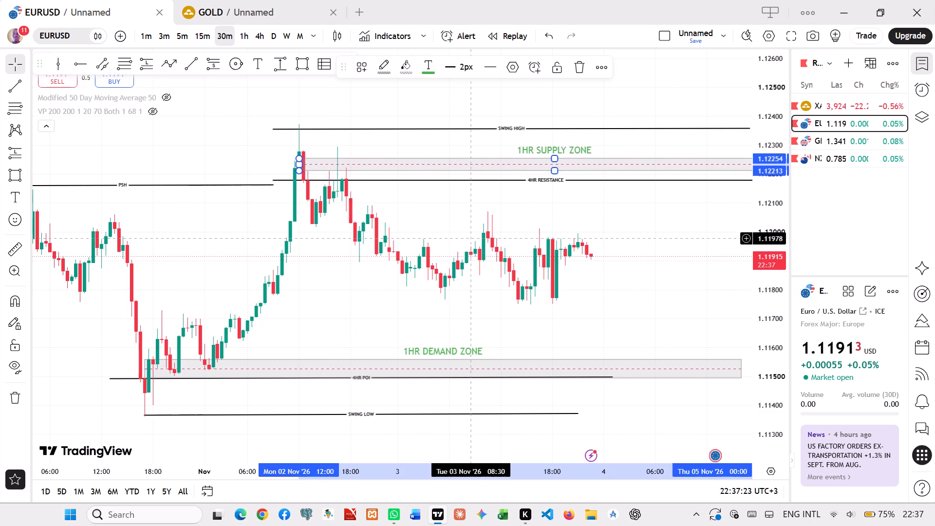
{"action": "key", "text": "Up"}
{"action": "key", "text": "Up"}
{"action": "key", "text": "Up"}
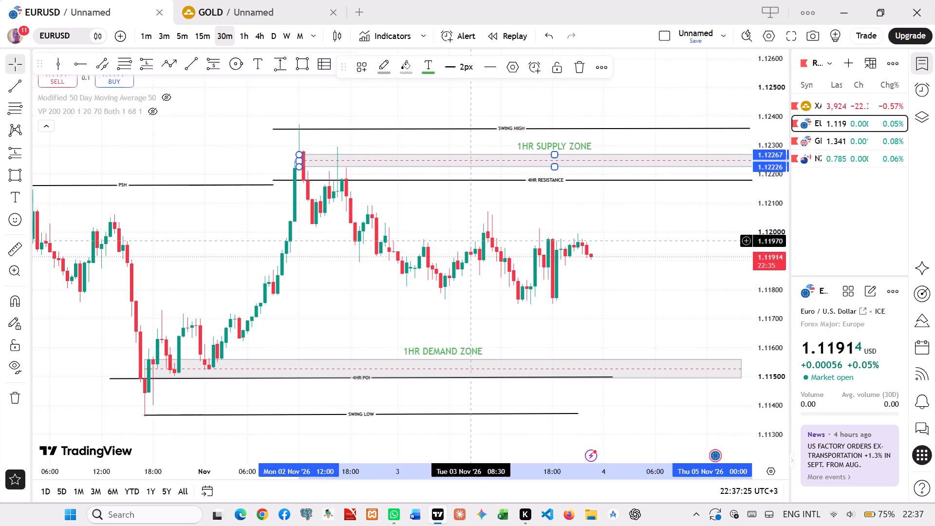
{"action": "key", "text": "Up"}
{"action": "key", "text": "Up"}
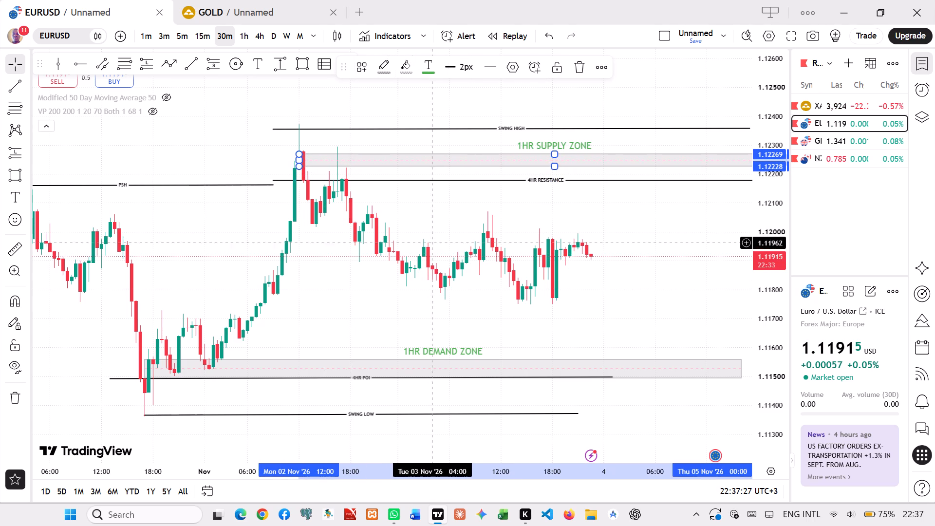
{"action": "left_click", "coordinate": [435, 218]}
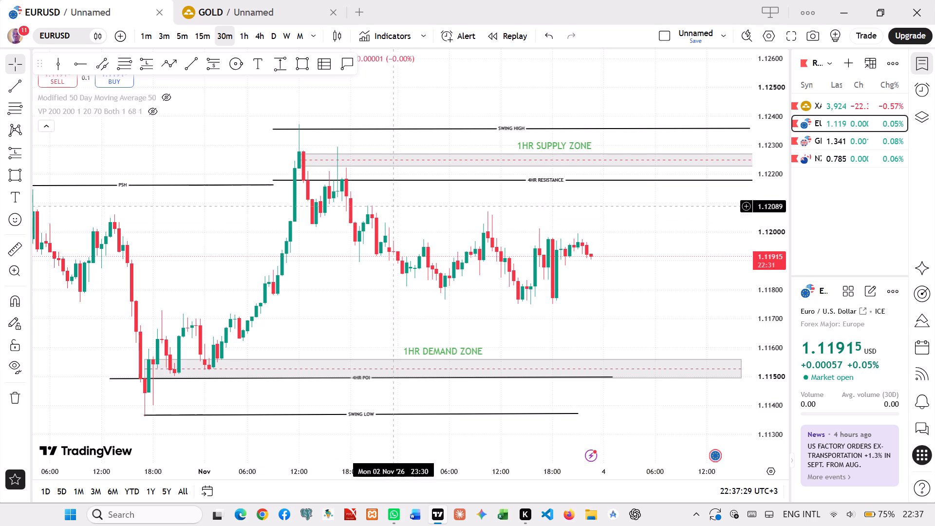
{"action": "left_click", "coordinate": [436, 211]}
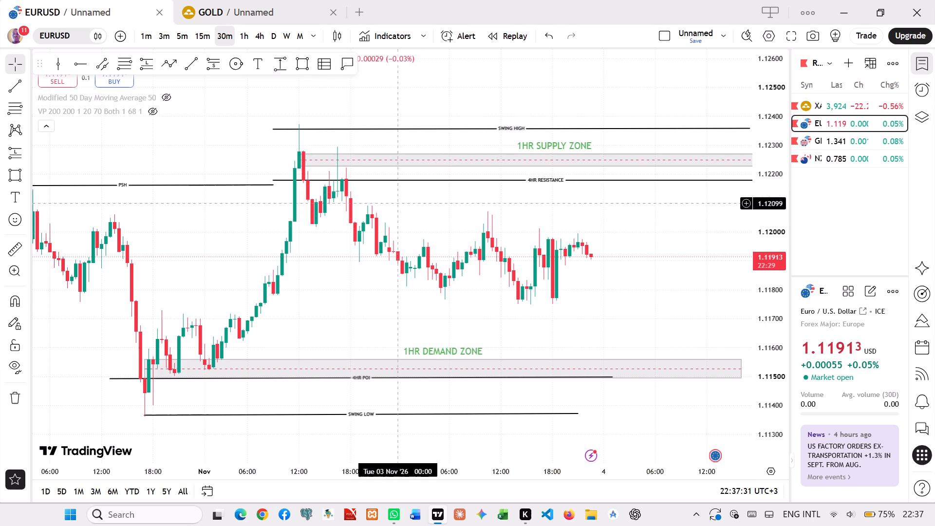
Extend the supply zone rectangle's lower edge down to about 1.12213.
{"action": "left_click_drag", "start_coordinate": [301, 165], "coordinate": [301, 169]}
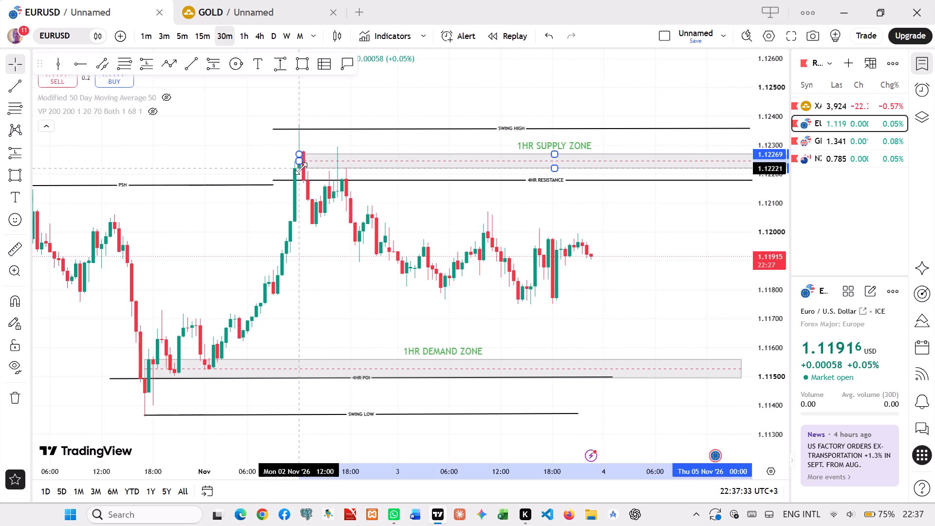
{"action": "left_click_drag", "start_coordinate": [301, 169], "coordinate": [301, 170]}
{"action": "left_click", "coordinate": [299, 155]}
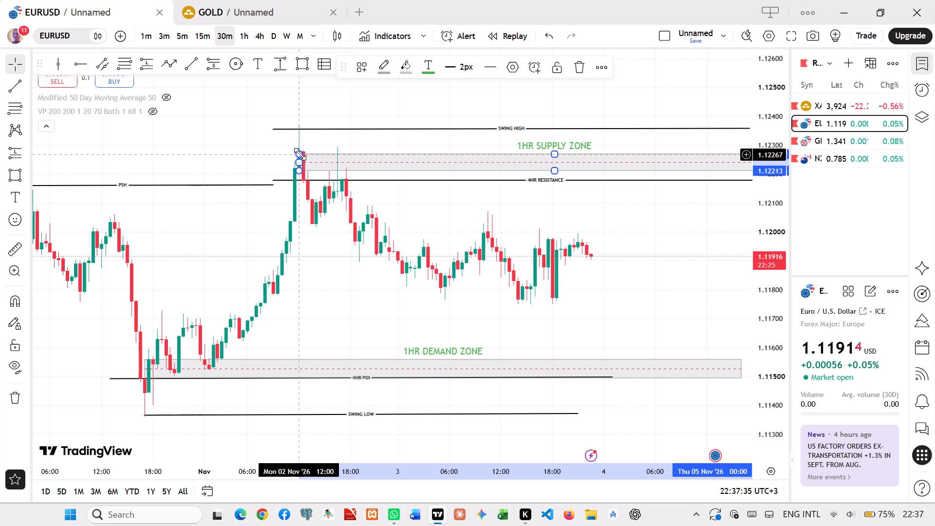
Change the supply zone's label to "30MIN SUPPLY ZONE".
{"action": "left_click", "coordinate": [524, 141]}
{"action": "left_click", "coordinate": [524, 146]}
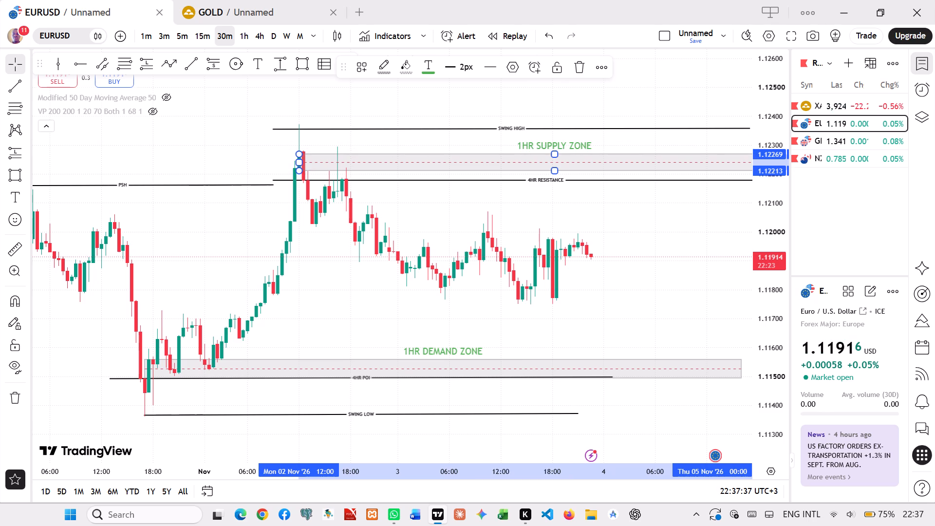
{"action": "key", "text": "BackSpace"}
{"action": "key", "text": "4"}
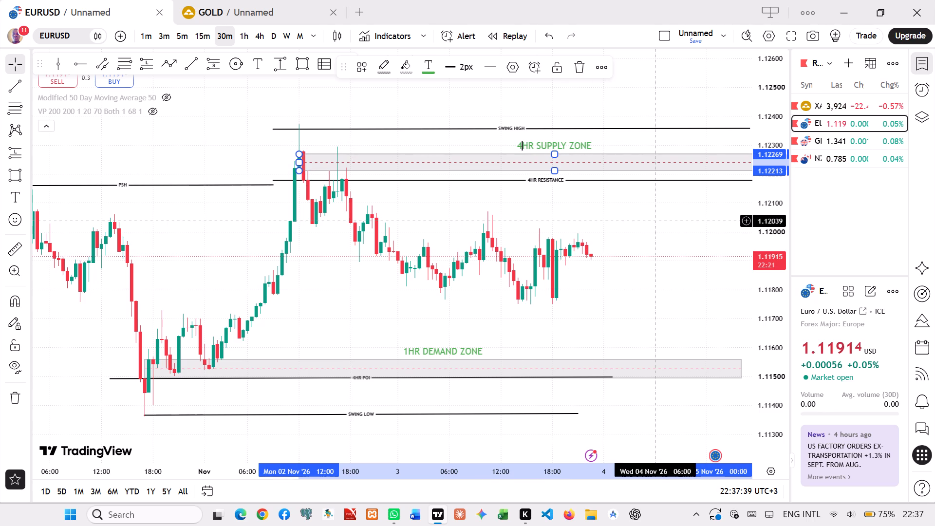
{"action": "key", "text": "BackSpace"}
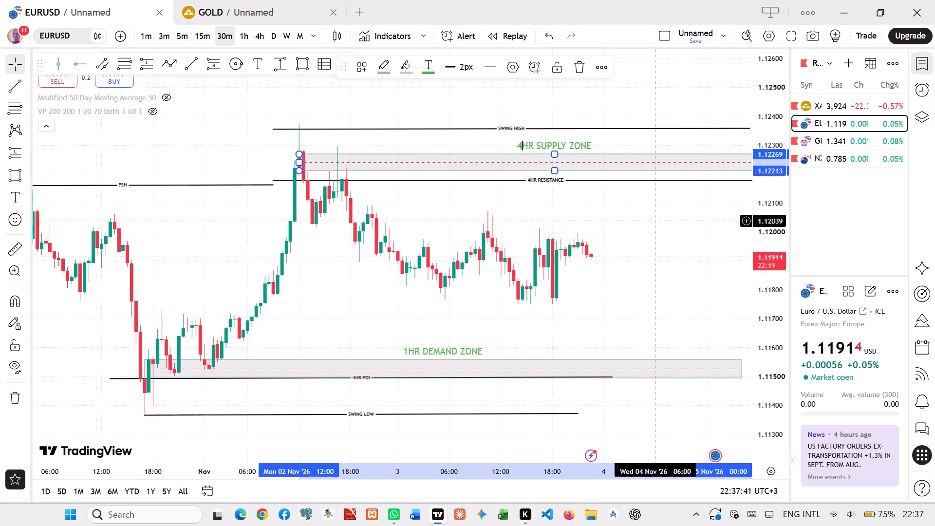
{"action": "key", "text": "Delete"}
{"action": "key", "text": "Delete"}
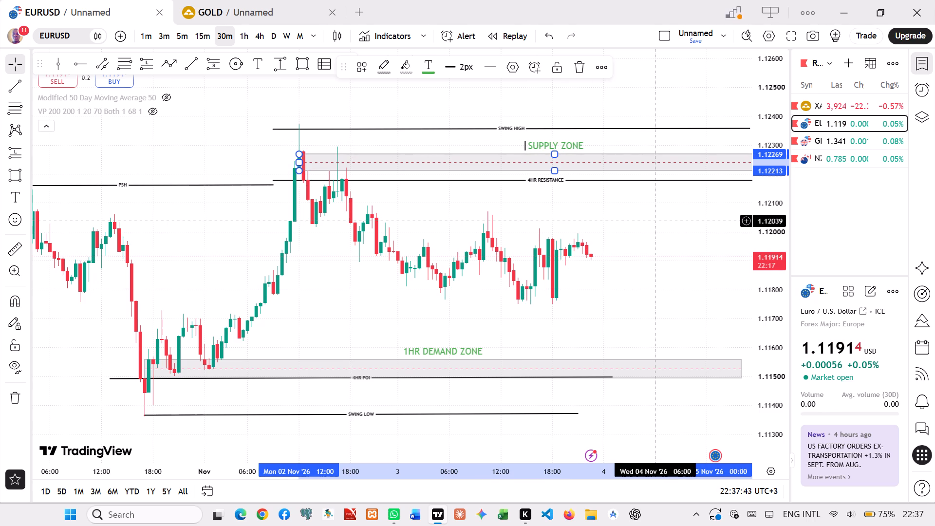
{"action": "type", "text": "30MIN"}
{"action": "left_click", "coordinate": [635, 264]}
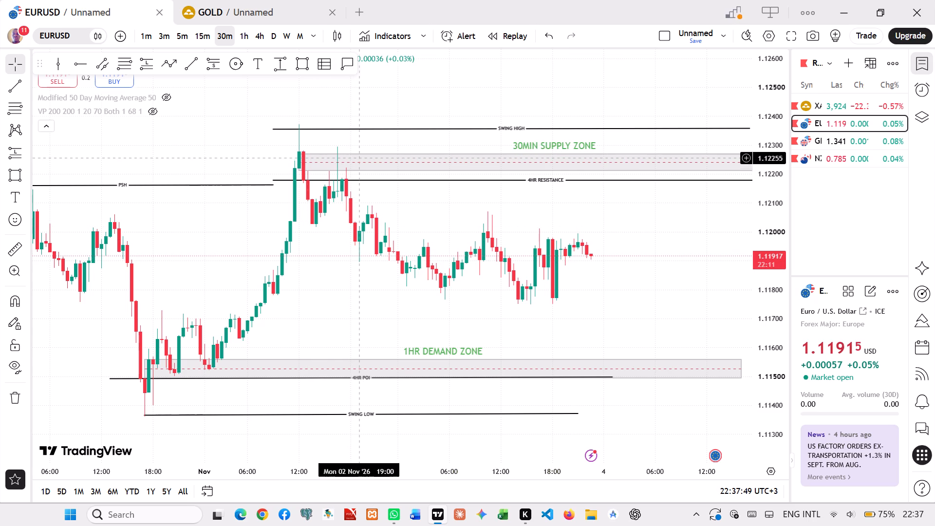
{"action": "left_click", "coordinate": [611, 220]}
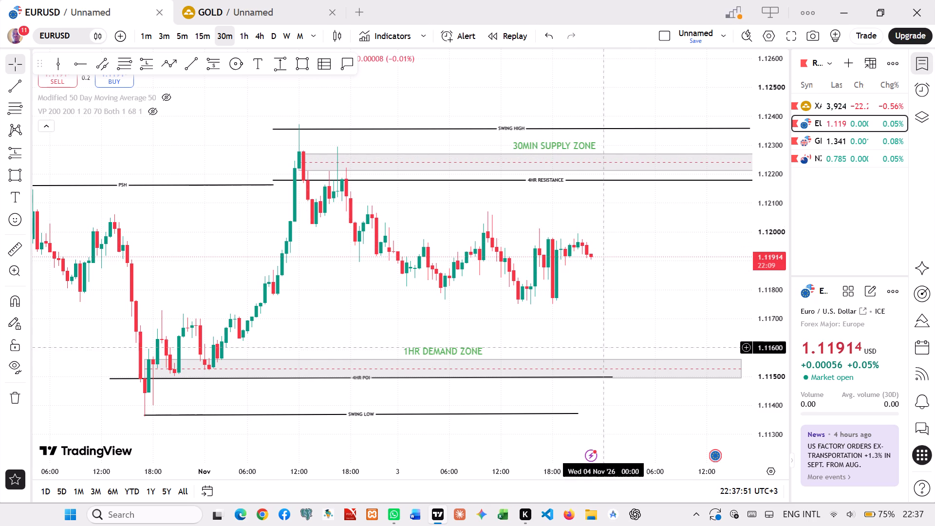
Nudge the 30MIN SUPPLY ZONE rectangle up in small increments until its top edge sits at about 1.12276.
{"action": "left_click", "coordinate": [351, 154]}
{"action": "key", "text": "Up"}
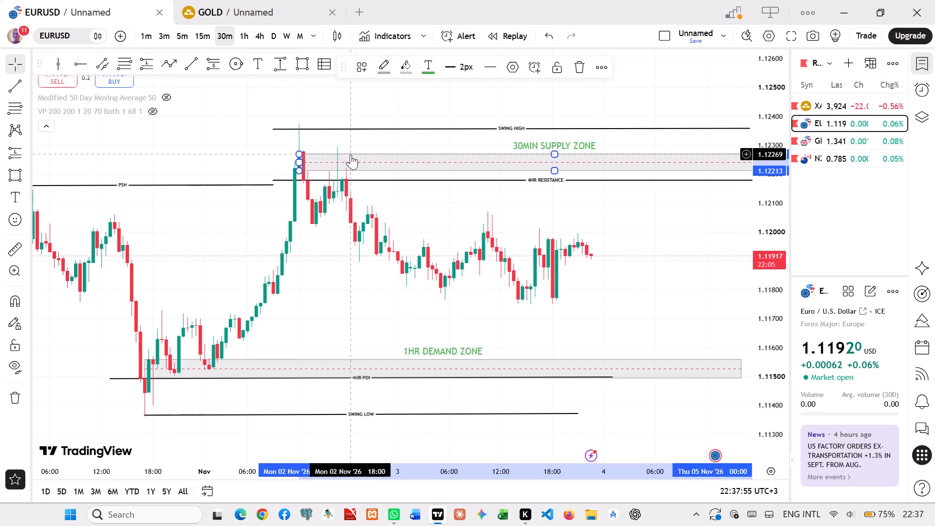
{"action": "key", "text": "Up"}
{"action": "key", "text": "Up"}
{"action": "key", "text": "Up"}
{"action": "key", "text": "Up"}
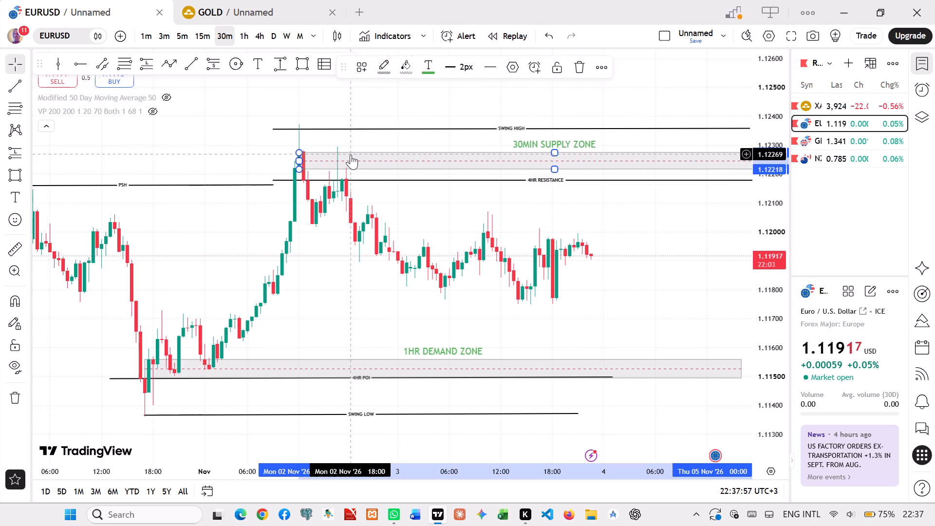
{"action": "left_click", "coordinate": [426, 215]}
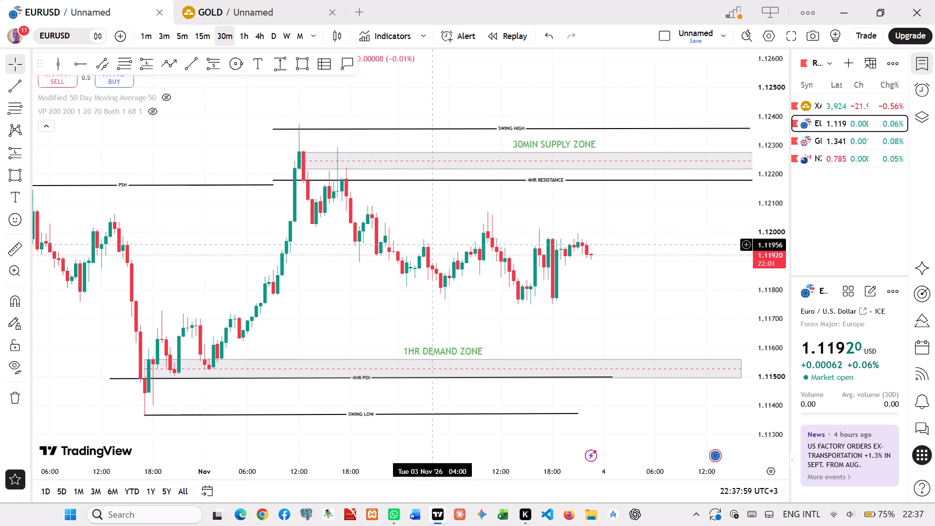
{"action": "left_click", "coordinate": [389, 169]}
{"action": "key", "text": "Up"}
{"action": "key", "text": "Up"}
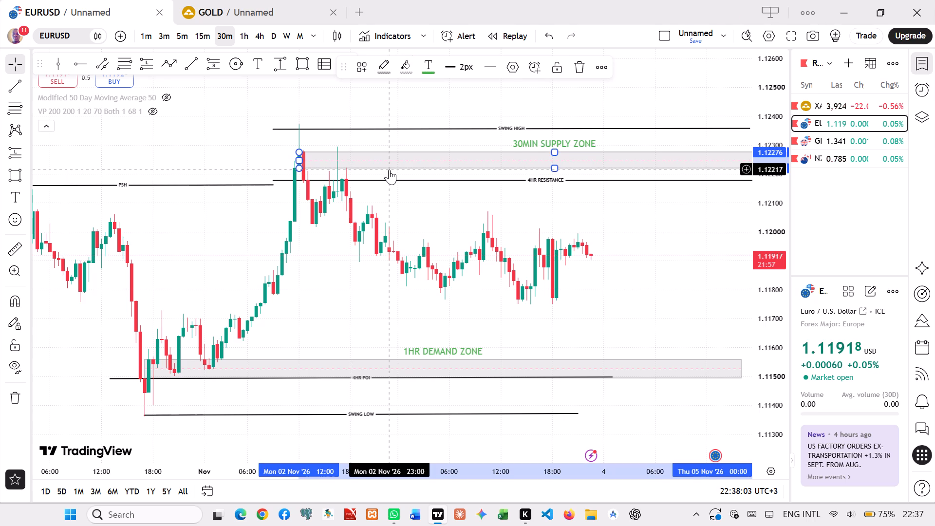
{"action": "left_click", "coordinate": [449, 223]}
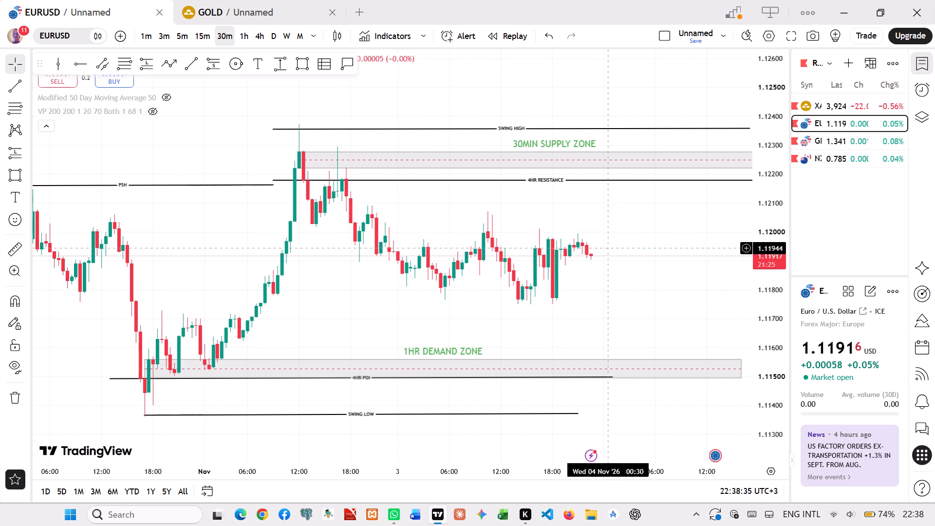
Draw a near-horizontal trend line at about 1.11772 from the 3 Nov 18:00 low to 4 Nov 05:00.
{"action": "left_click_drag", "start_coordinate": [618, 236], "coordinate": [571, 246]}
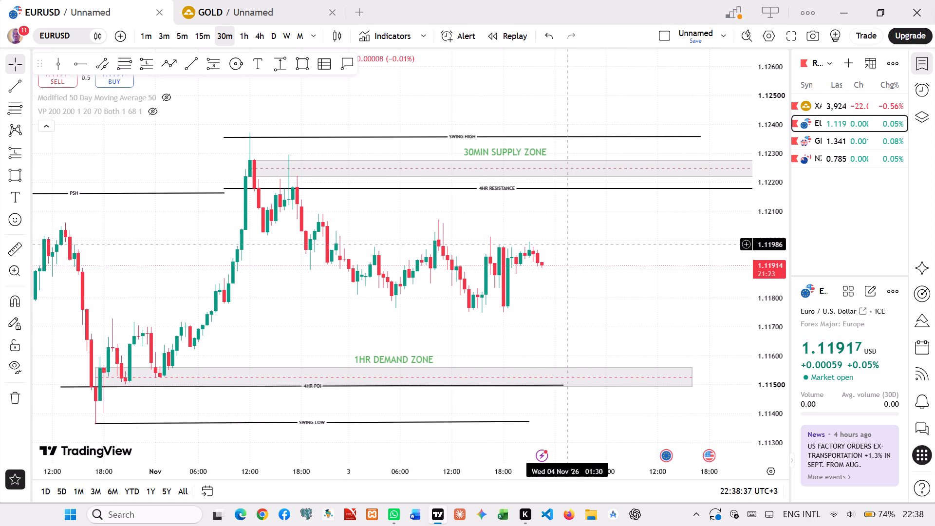
{"action": "left_click_drag", "start_coordinate": [551, 288], "coordinate": [486, 270]}
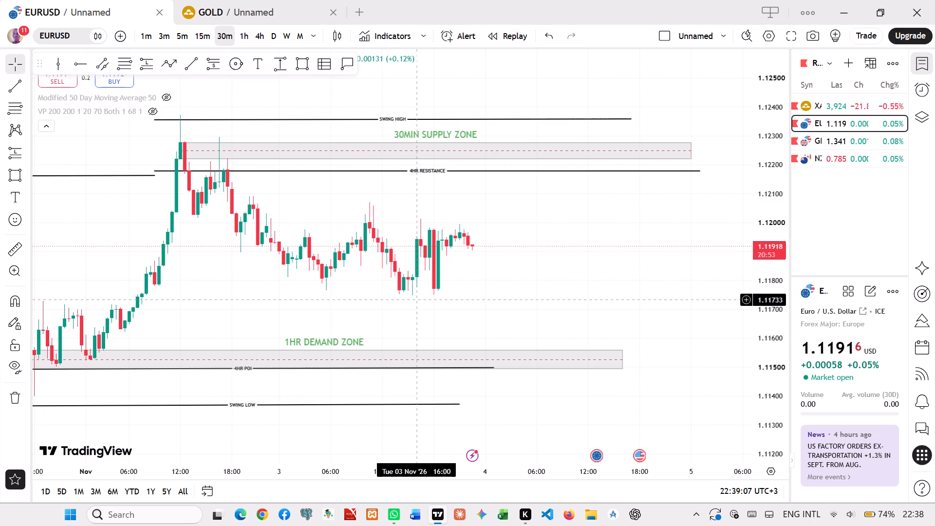
{"action": "left_click_drag", "start_coordinate": [425, 321], "coordinate": [551, 316]}
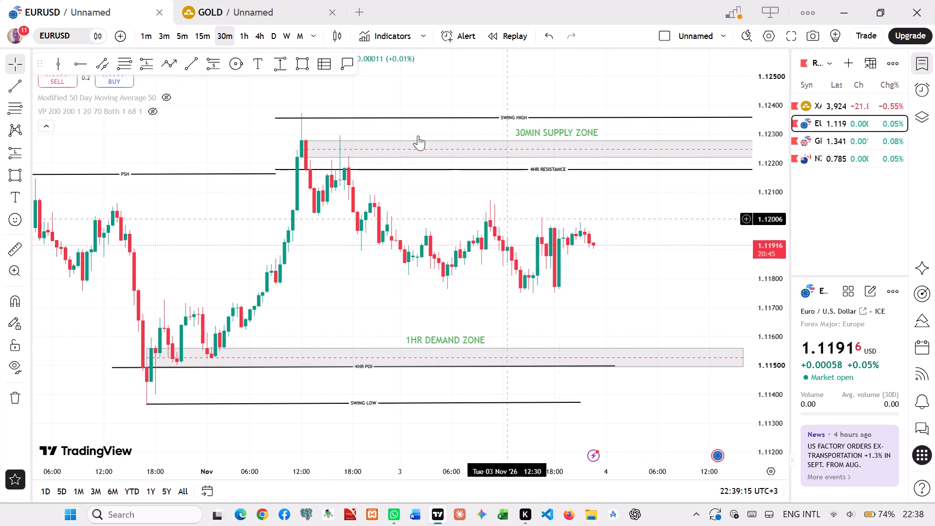
{"action": "left_click", "coordinate": [192, 57]}
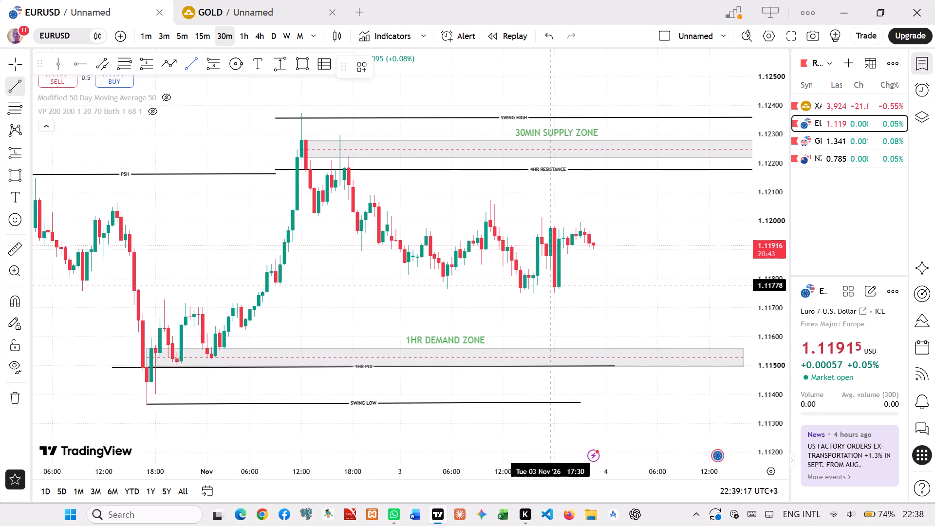
{"action": "left_click_drag", "start_coordinate": [554, 287], "coordinate": [613, 287]}
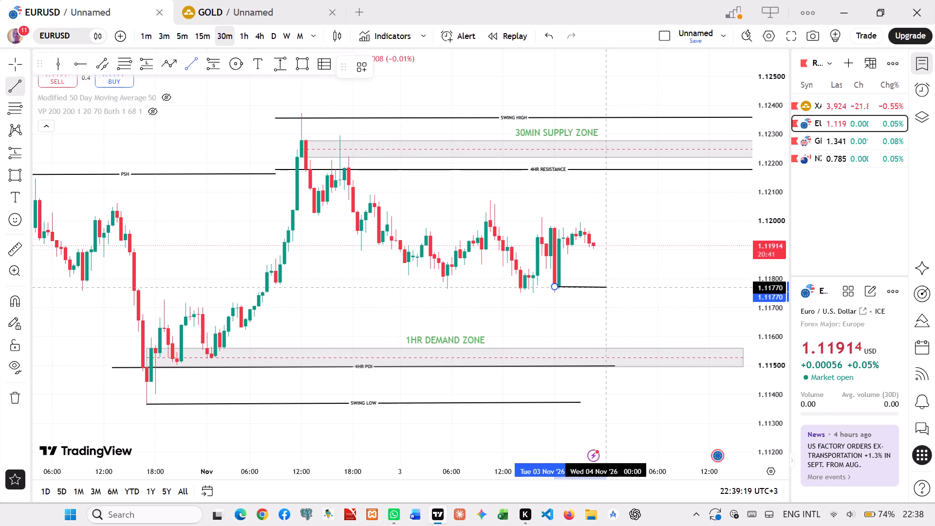
{"action": "left_click_drag", "start_coordinate": [613, 287], "coordinate": [649, 286]}
{"action": "left_click", "coordinate": [649, 286]}
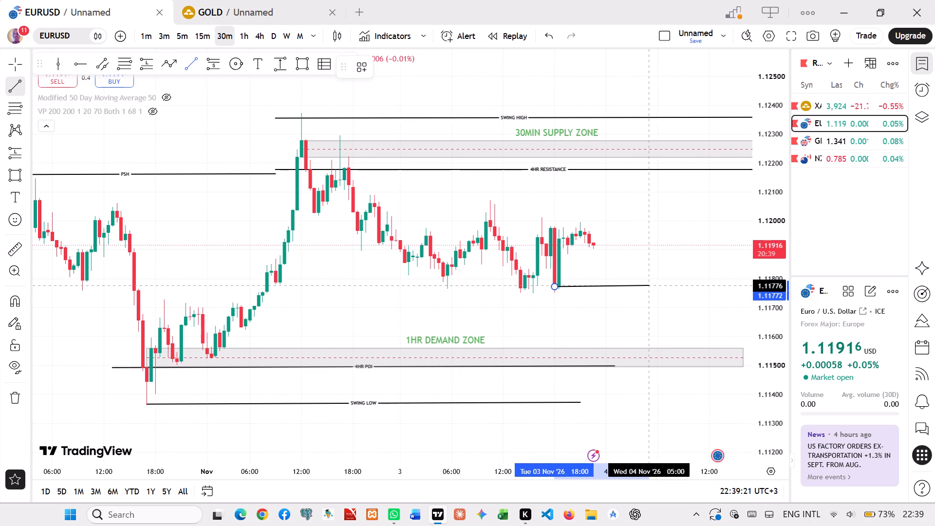
Label the new trend line at the recent low "30MIN POI".
{"action": "left_click", "coordinate": [614, 285]}
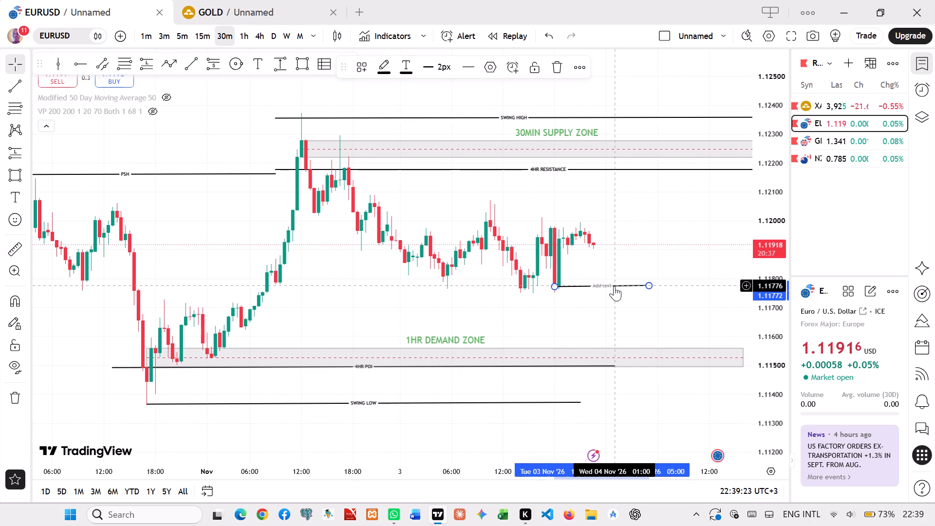
{"action": "type", "text": "30"}
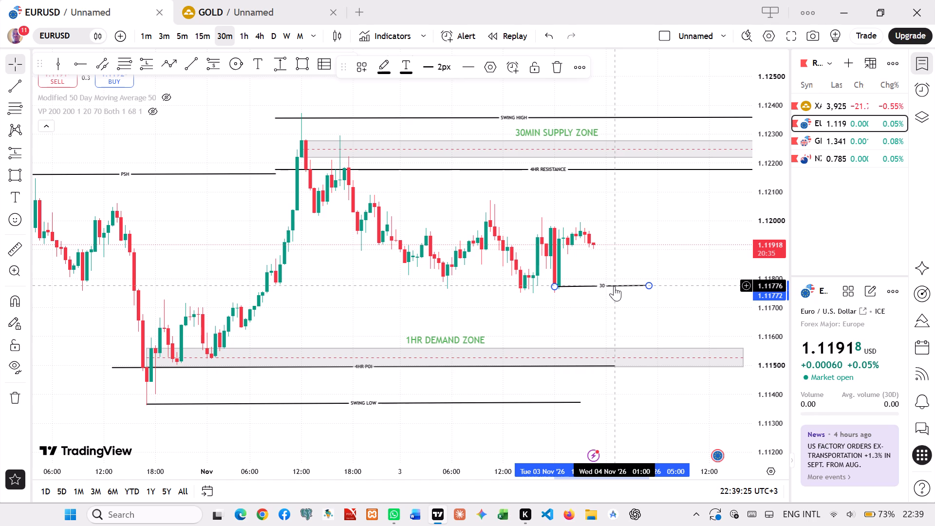
{"action": "type", "text": "MIN POI"}
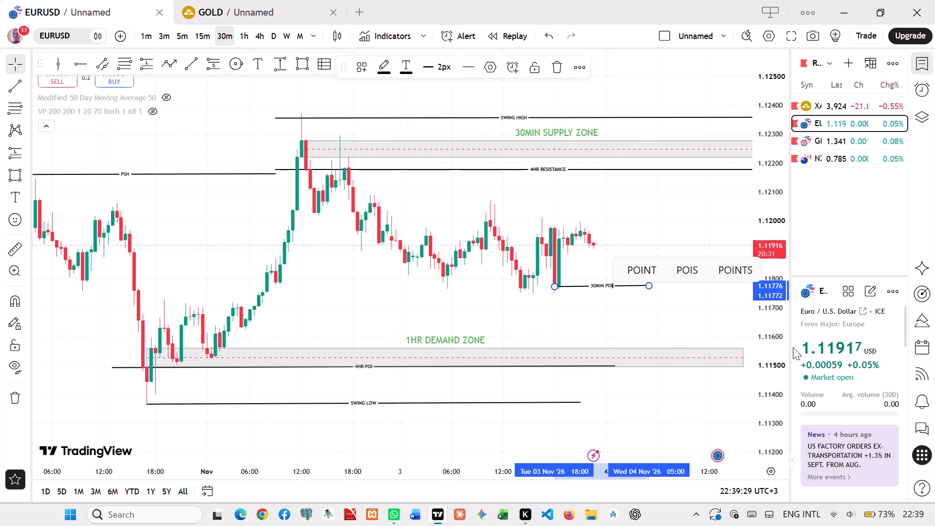
Level the 30MIN POI line by repositioning its later end at about 4 Nov 05:30.
{"action": "left_click", "coordinate": [651, 286]}
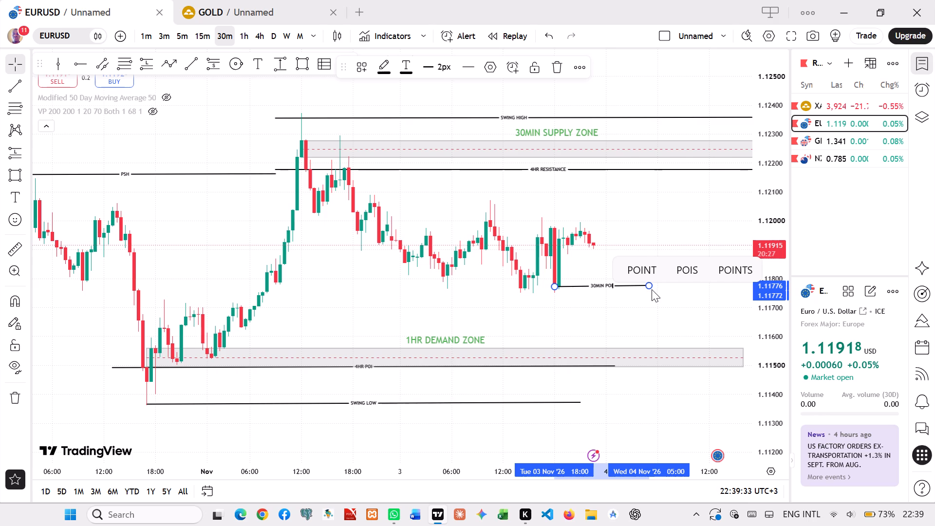
{"action": "left_click", "coordinate": [649, 285]}
{"action": "left_click", "coordinate": [650, 287]}
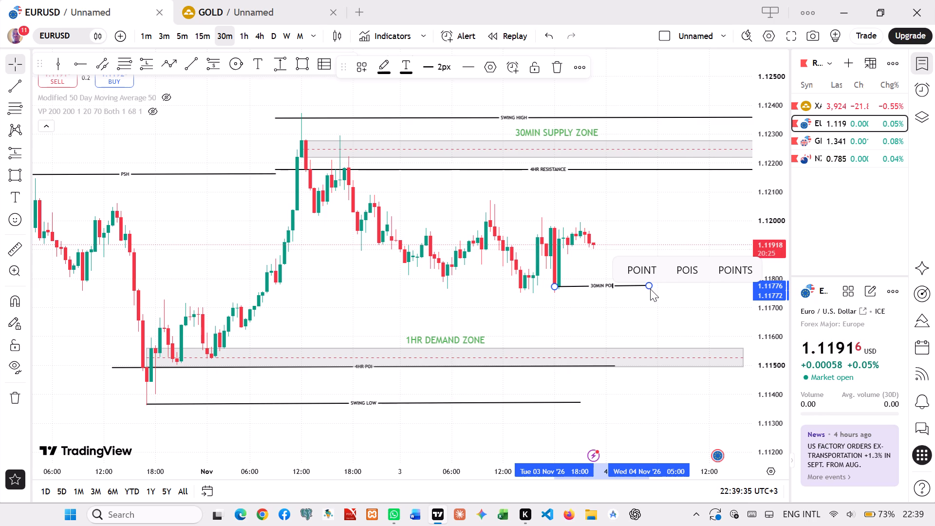
{"action": "left_click", "coordinate": [650, 289]}
{"action": "left_click", "coordinate": [655, 299]}
{"action": "left_click", "coordinate": [651, 288]}
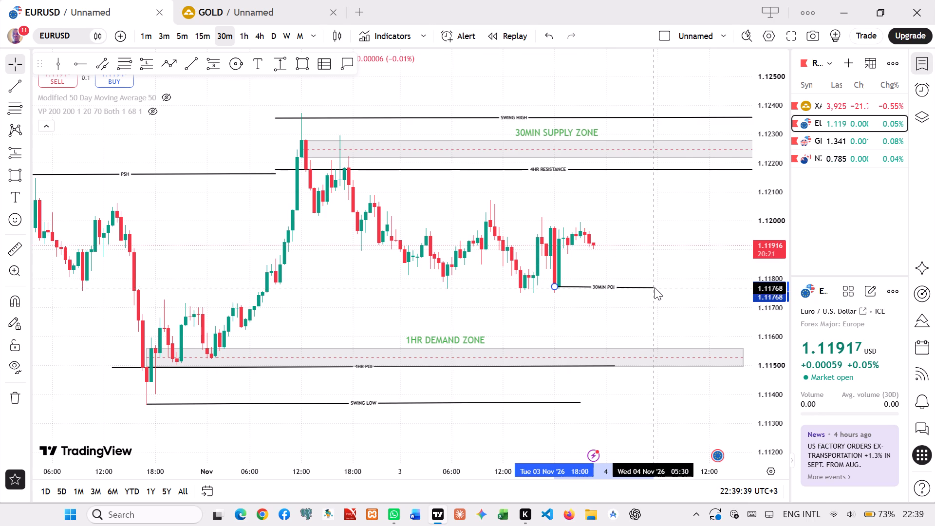
{"action": "left_click", "coordinate": [652, 302]}
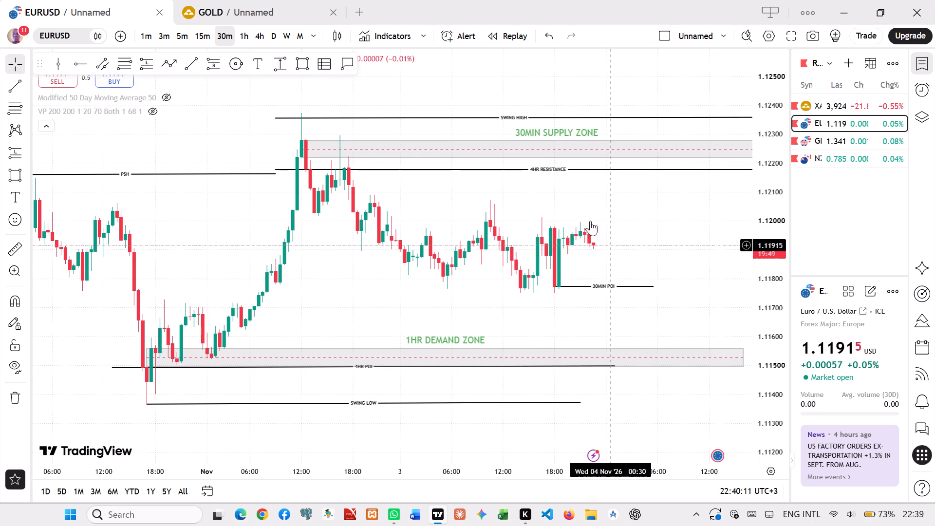
Place a short position at the latest candle with entry at about 1.11913, stop at 1.11986 and target at 1.11711.
{"action": "left_click", "coordinate": [218, 67]}
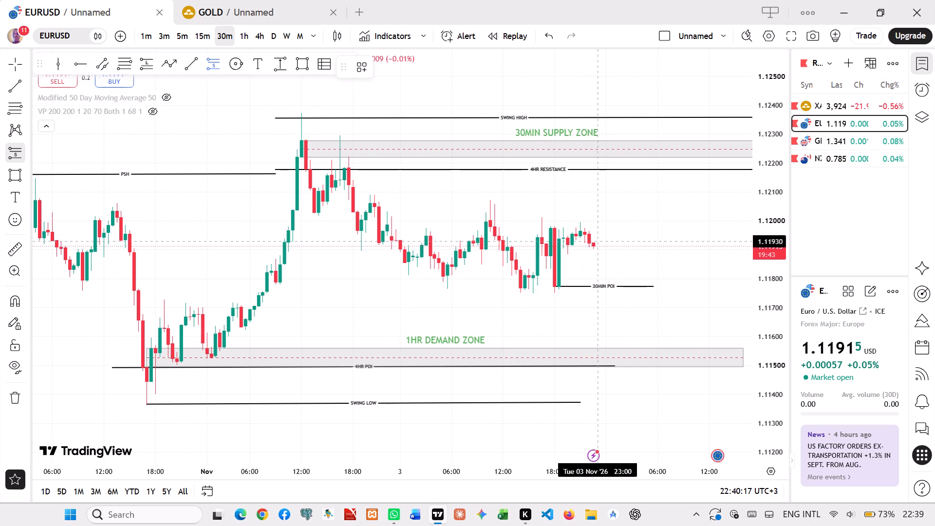
{"action": "left_click_drag", "start_coordinate": [595, 246], "coordinate": [601, 258]}
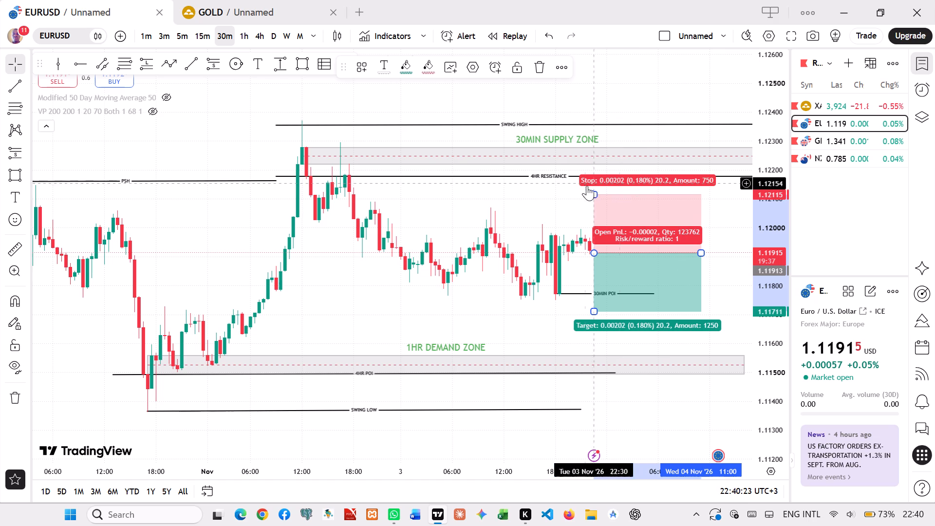
{"action": "left_click_drag", "start_coordinate": [592, 190], "coordinate": [594, 217]}
{"action": "left_click_drag", "start_coordinate": [593, 219], "coordinate": [595, 224]}
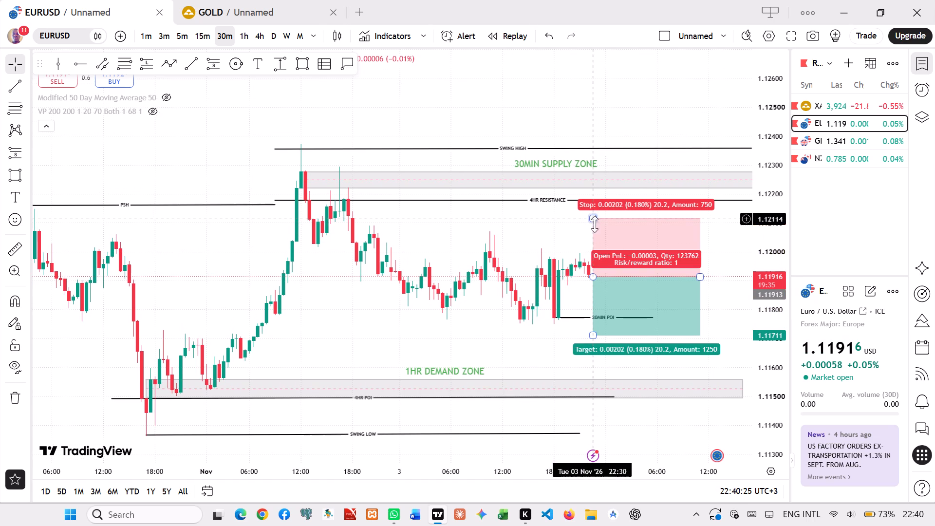
{"action": "left_click_drag", "start_coordinate": [595, 224], "coordinate": [595, 256]}
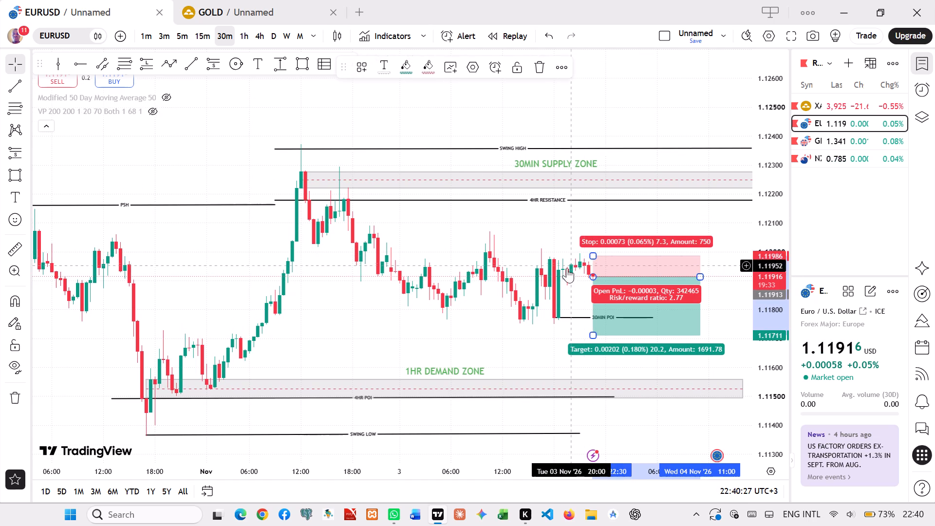
{"action": "left_click_drag", "start_coordinate": [566, 244], "coordinate": [567, 214]}
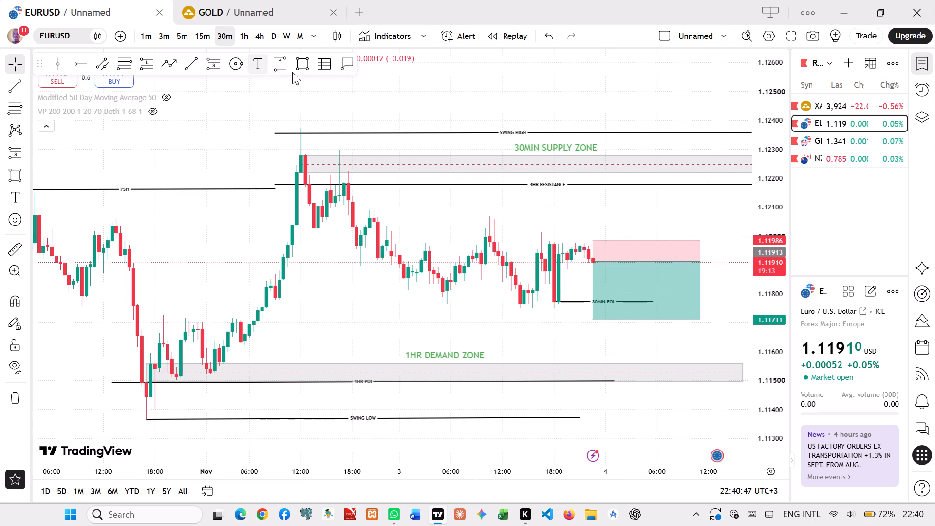
Draw a small rectangle on the candles just before the short entry, spanning about 3 Nov 21:00 to 4 Nov 00:30, with its top at about 1.11964.
{"action": "left_click", "coordinate": [304, 72]}
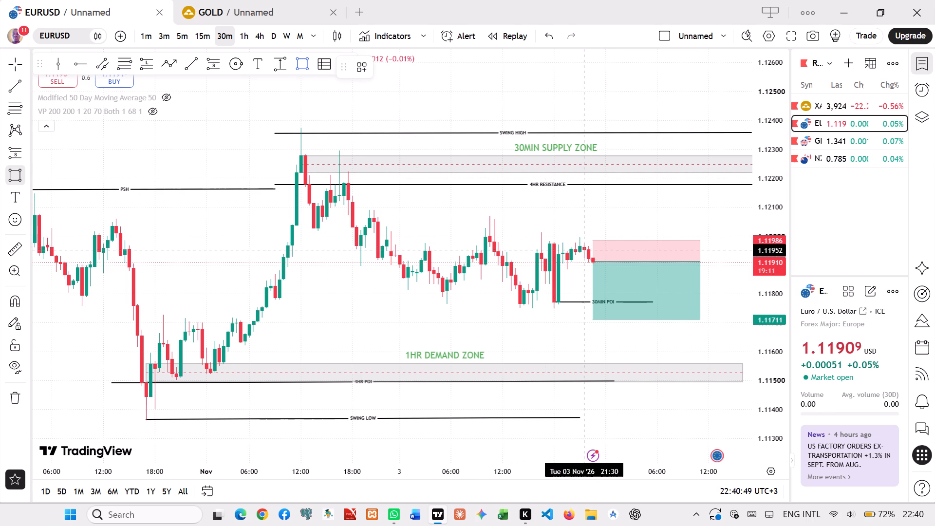
{"action": "left_click_drag", "start_coordinate": [580, 247], "coordinate": [580, 252]}
{"action": "left_click", "coordinate": [580, 252]}
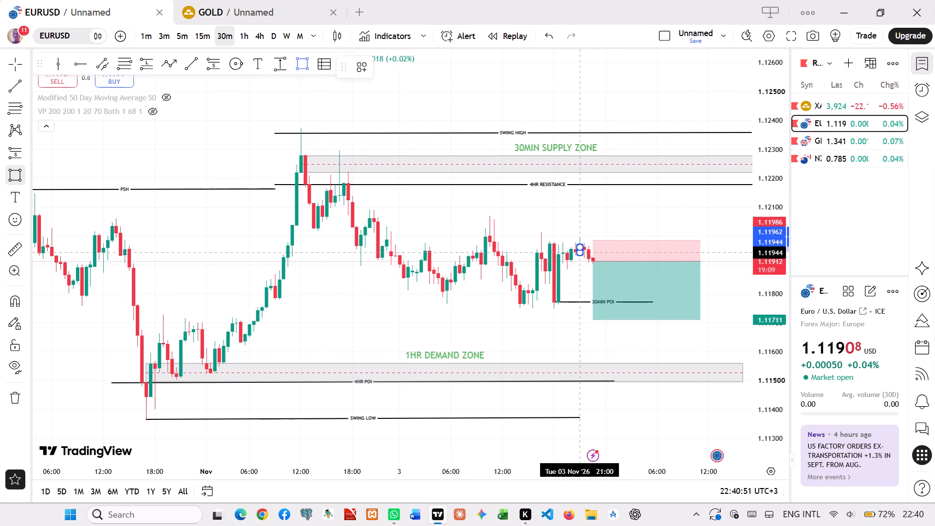
{"action": "left_click", "coordinate": [580, 250]}
{"action": "left_click", "coordinate": [584, 251]}
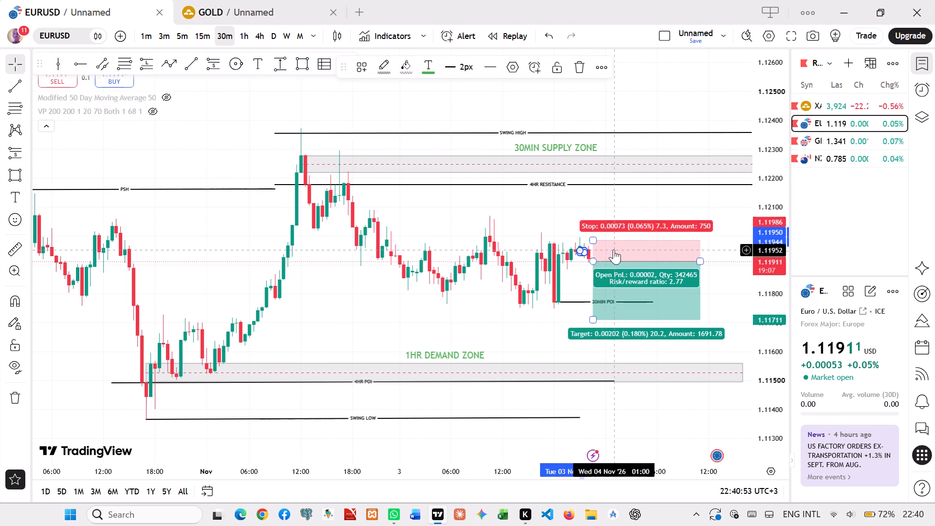
{"action": "left_click_drag", "start_coordinate": [584, 250], "coordinate": [583, 244]}
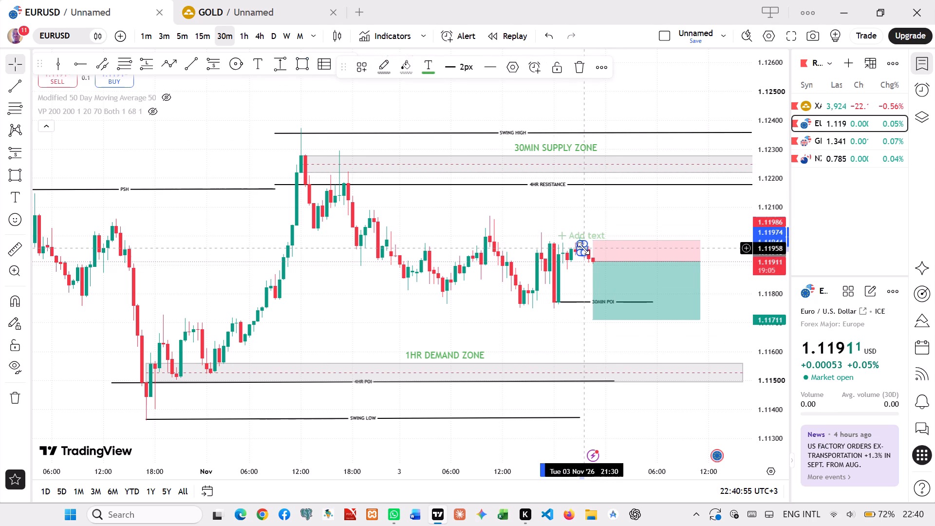
{"action": "left_click_drag", "start_coordinate": [586, 250], "coordinate": [607, 246]}
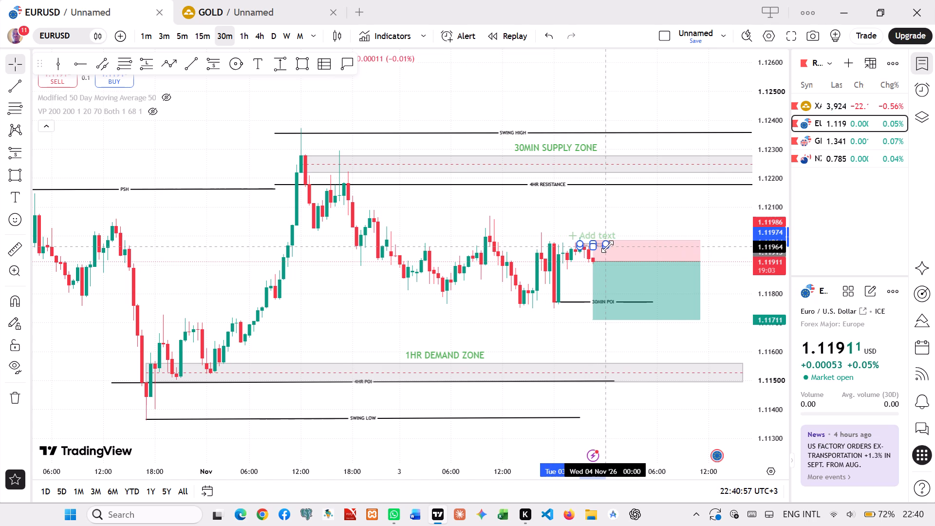
{"action": "left_click_drag", "start_coordinate": [608, 247], "coordinate": [611, 254]}
{"action": "left_click", "coordinate": [611, 223]}
Raise the small rectangle's lower edge to about 1.11945, keeping its start at 3 Nov 21:00.
{"action": "scroll", "coordinate": [636, 241], "scroll_direction": "up", "scroll_amount": 8}
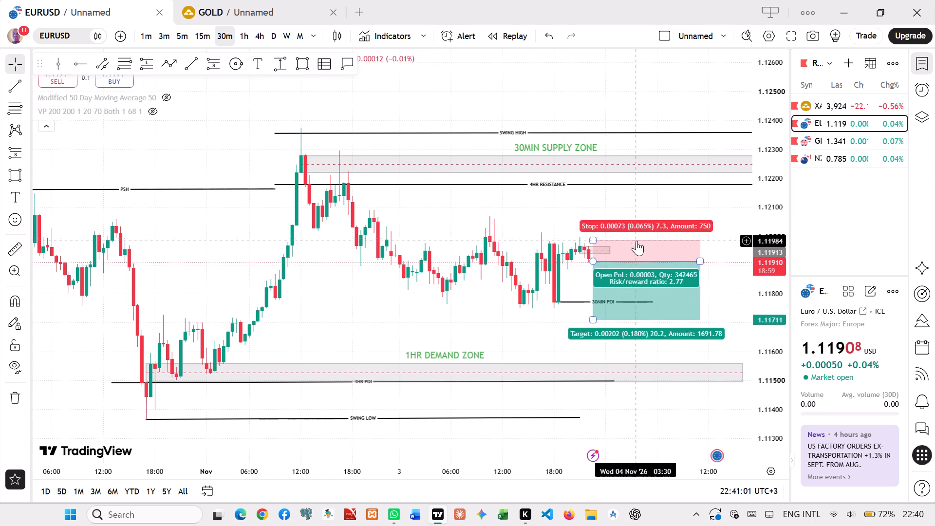
{"action": "scroll", "coordinate": [636, 241], "scroll_direction": "up", "scroll_amount": 8}
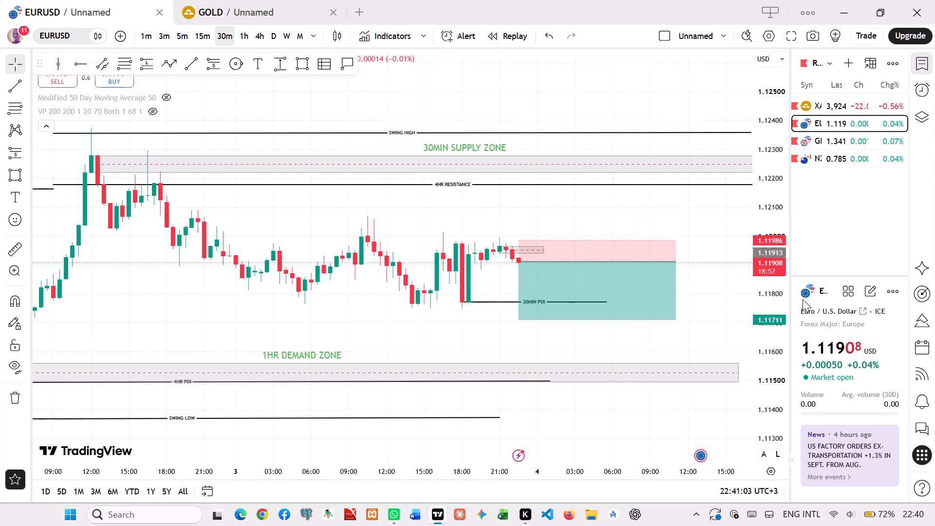
{"action": "scroll", "coordinate": [784, 306], "scroll_direction": "up", "scroll_amount": 20}
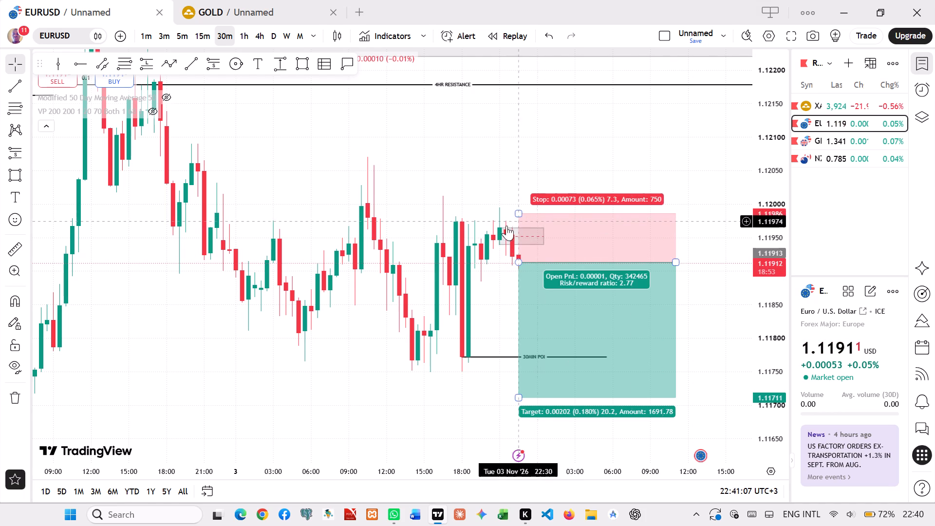
{"action": "left_click_drag", "start_coordinate": [502, 243], "coordinate": [503, 239]}
{"action": "left_click", "coordinate": [502, 241]}
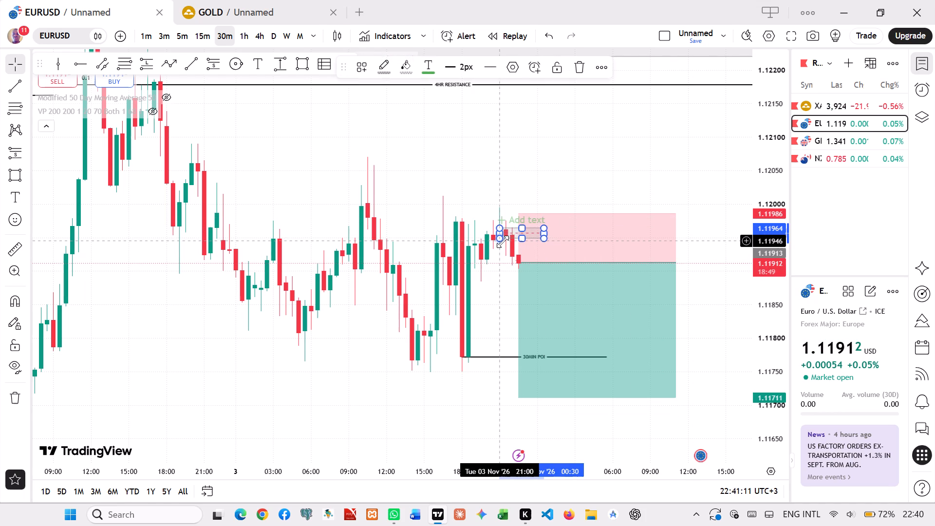
{"action": "left_click", "coordinate": [501, 242]}
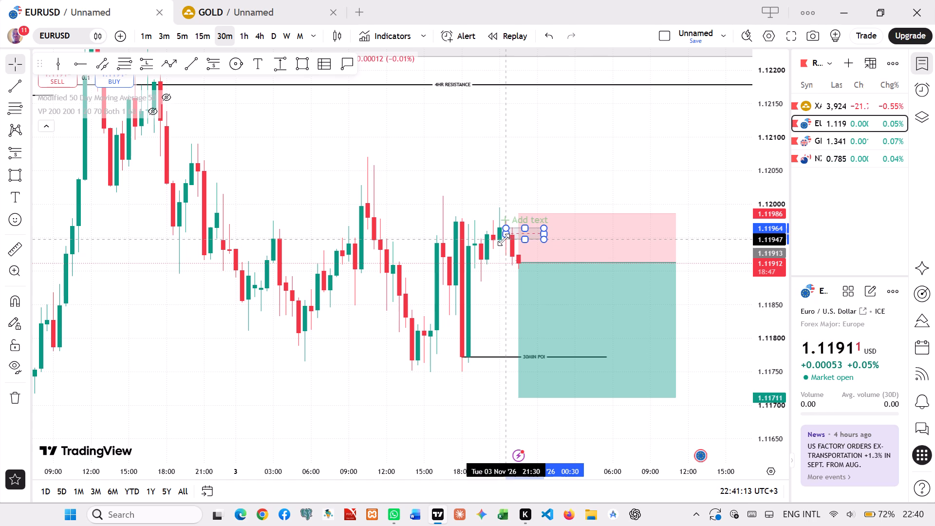
{"action": "left_click", "coordinate": [505, 239]}
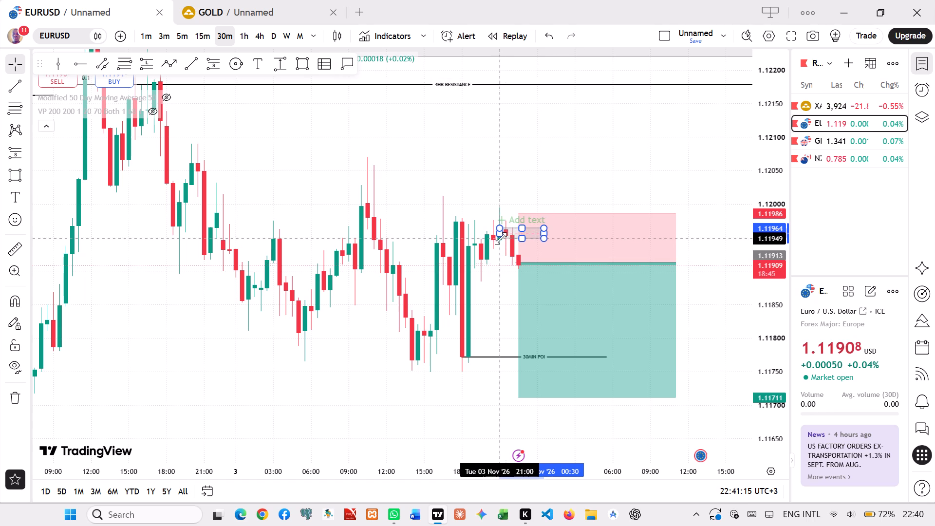
{"action": "left_click", "coordinate": [501, 238]}
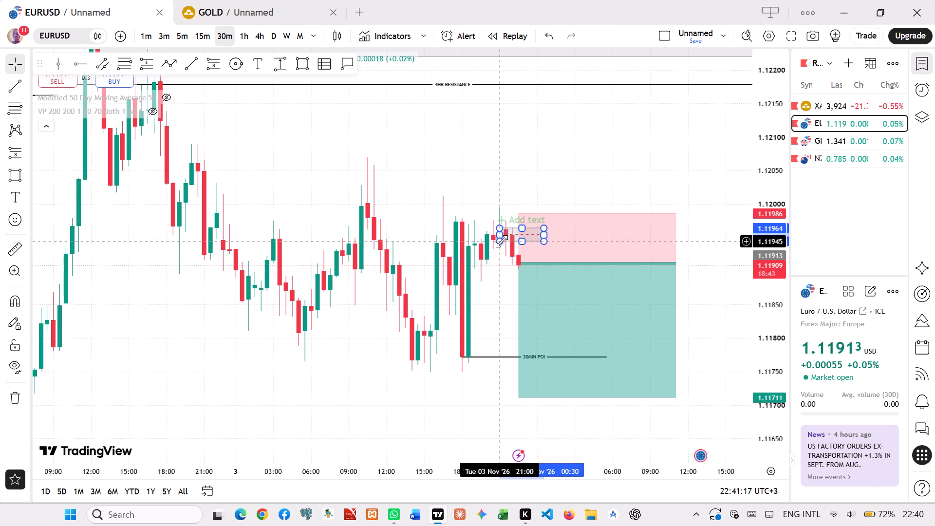
Extend the small rectangle before the short entry so its later edge reaches about 4 Nov 17:00.
{"action": "left_click", "coordinate": [505, 255]}
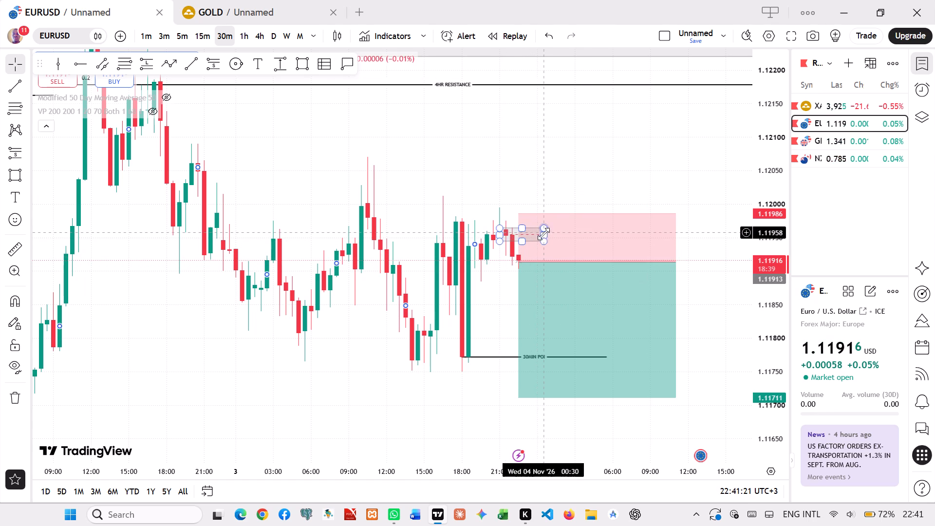
{"action": "left_click_drag", "start_coordinate": [544, 235], "coordinate": [765, 258]}
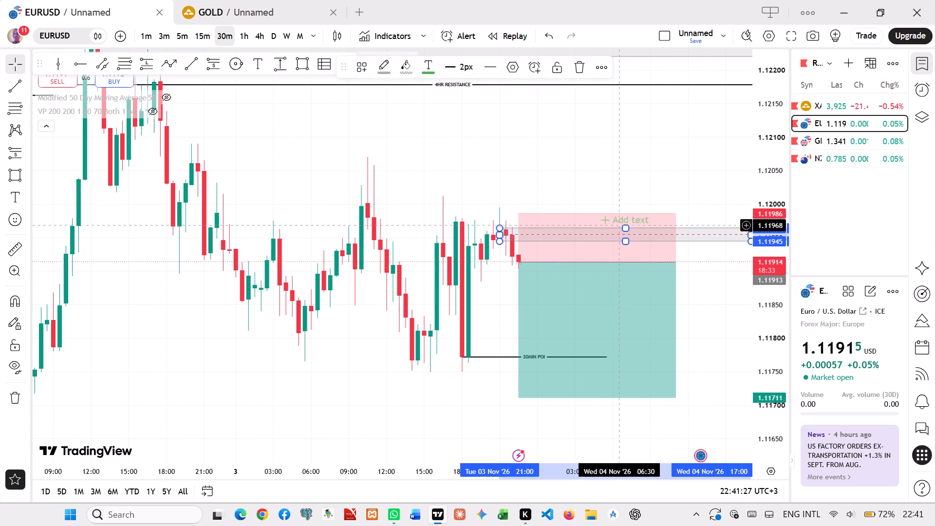
Label the extended rectangle "30MIN SUPPLY ZONE".
{"action": "left_click", "coordinate": [623, 221]}
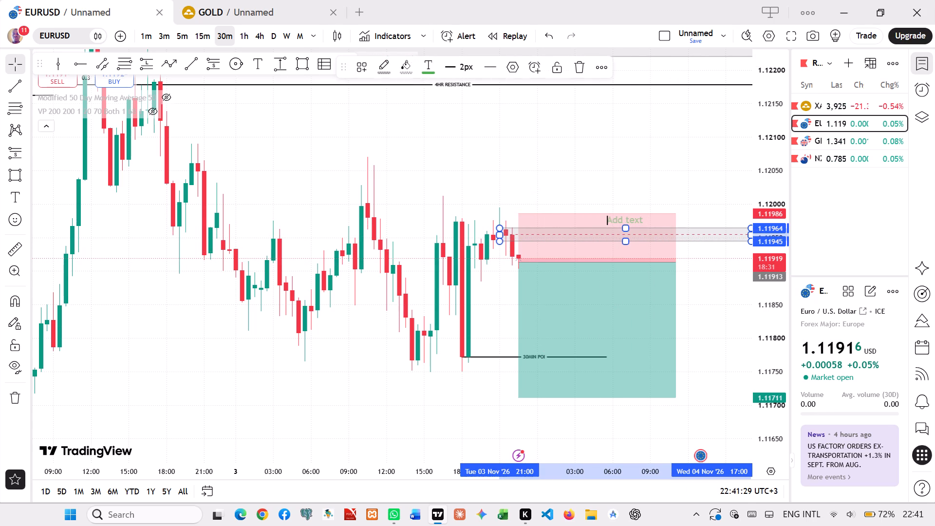
{"action": "type", "text": "30MIN SUPPLY ZONE"}
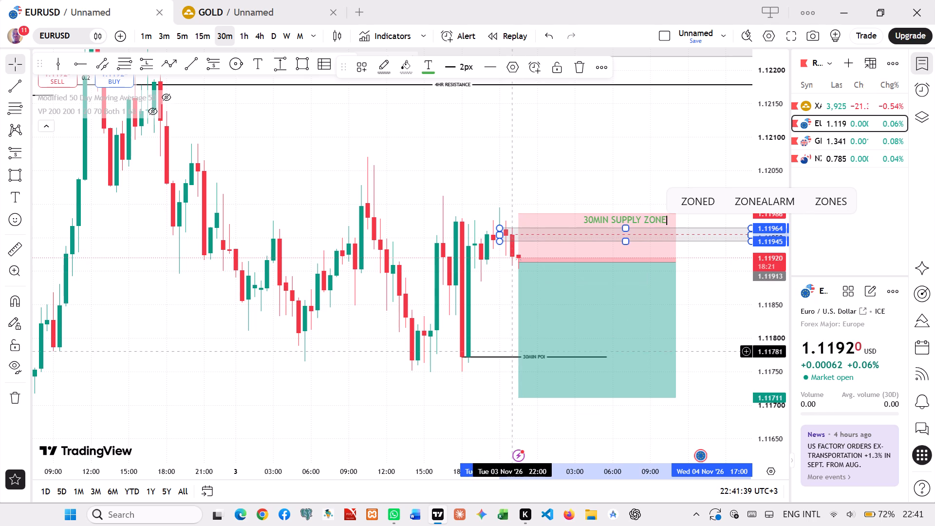
Raise the short position's target to about 1.11771, level with the 30MIN POI line.
{"action": "left_click_drag", "start_coordinate": [515, 395], "coordinate": [521, 361]}
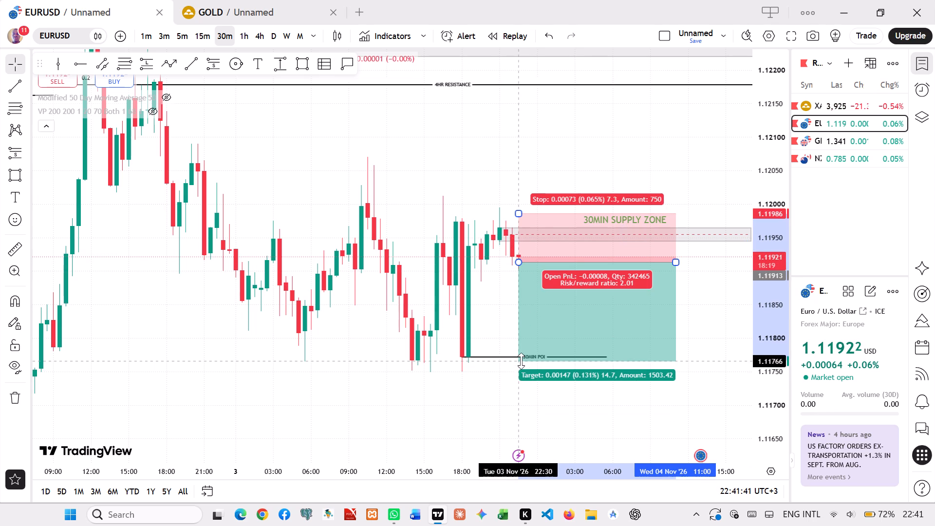
{"action": "left_click_drag", "start_coordinate": [521, 361], "coordinate": [522, 357]}
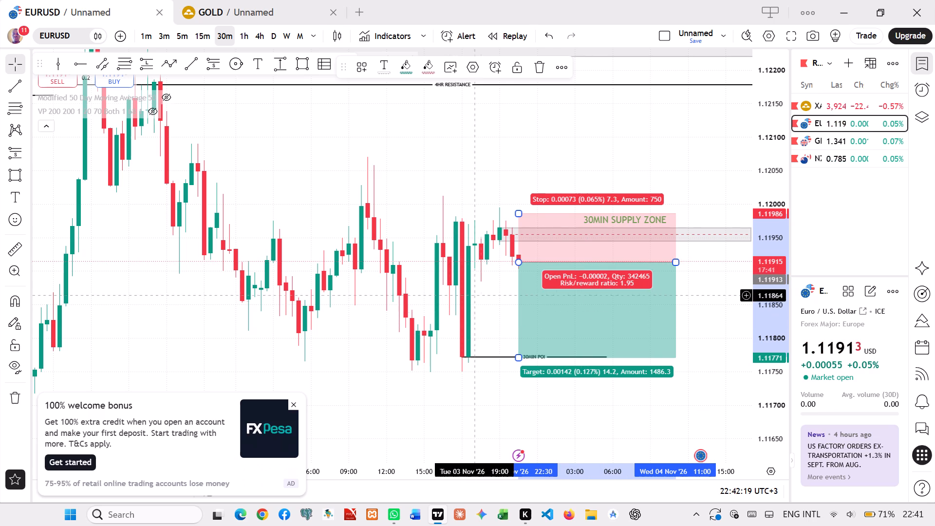
{"action": "left_click", "coordinate": [513, 278]}
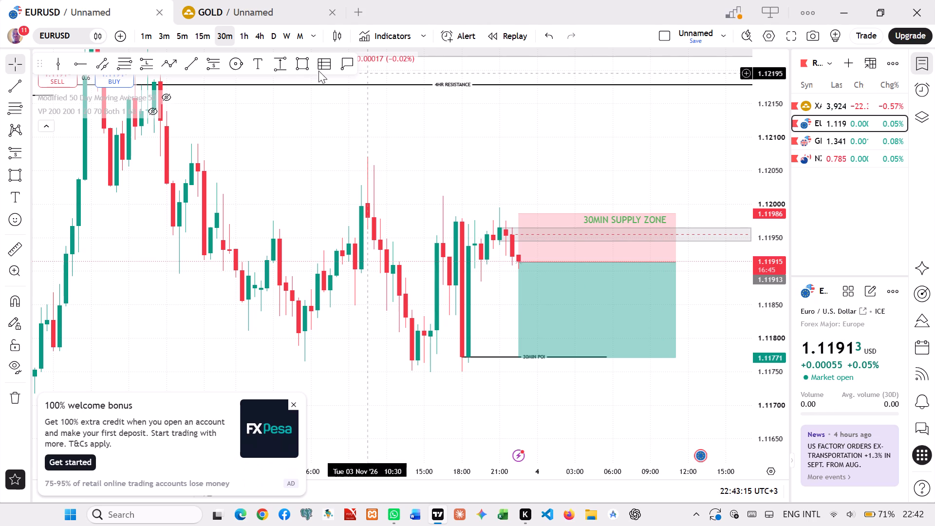
Draw an unlabelled horizontal trendline at about 1.11914 from 3 Nov 18:30 to 3 Nov 23:00.
{"action": "left_click", "coordinate": [186, 67]}
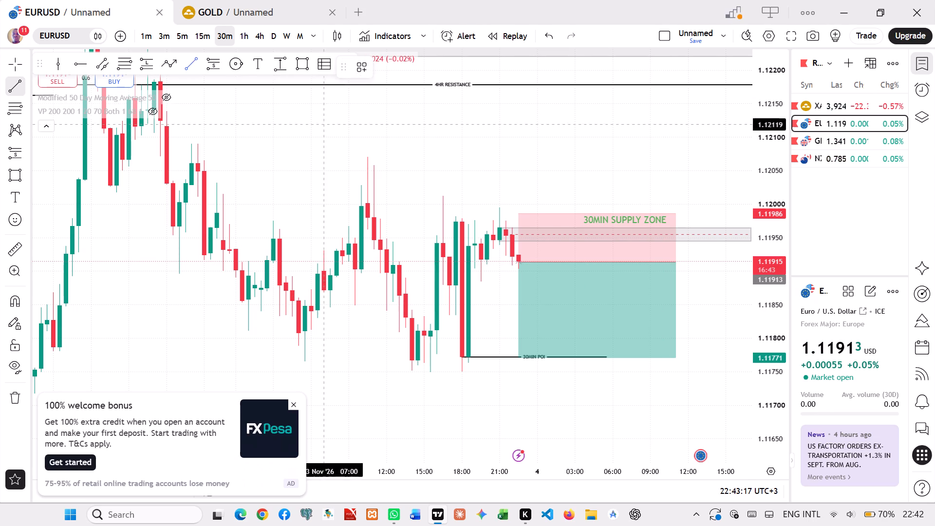
{"action": "left_click_drag", "start_coordinate": [467, 262], "coordinate": [471, 261]}
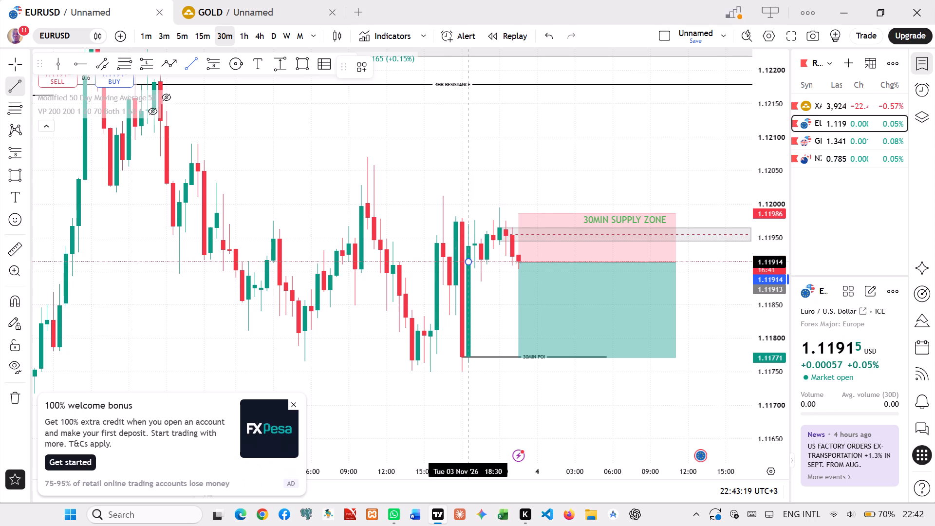
{"action": "left_click_drag", "start_coordinate": [471, 261], "coordinate": [524, 262]}
{"action": "double_click", "coordinate": [524, 262]}
{"action": "left_click", "coordinate": [500, 280]}
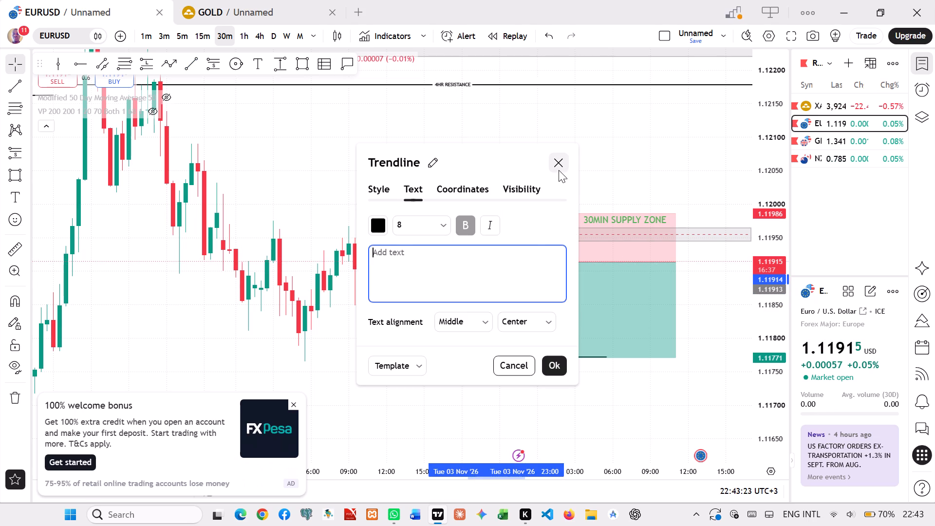
{"action": "left_click", "coordinate": [554, 154]}
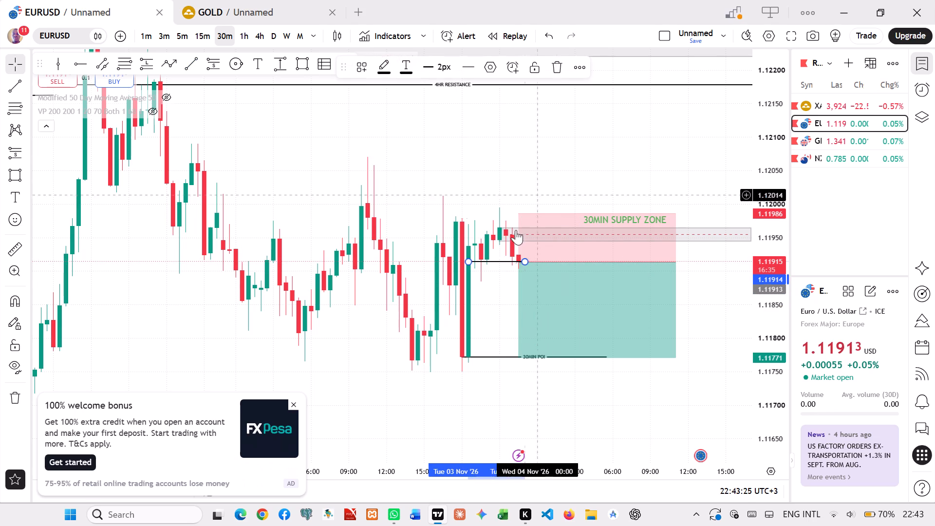
{"action": "left_click", "coordinate": [498, 302]}
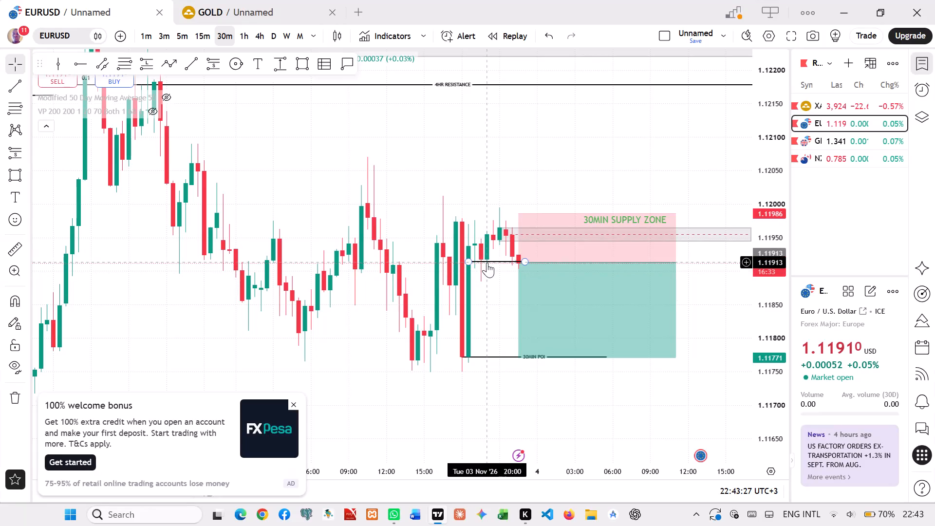
Raise the new short trendline to about 1.11919.
{"action": "left_click", "coordinate": [487, 262]}
{"action": "left_click", "coordinate": [488, 258]}
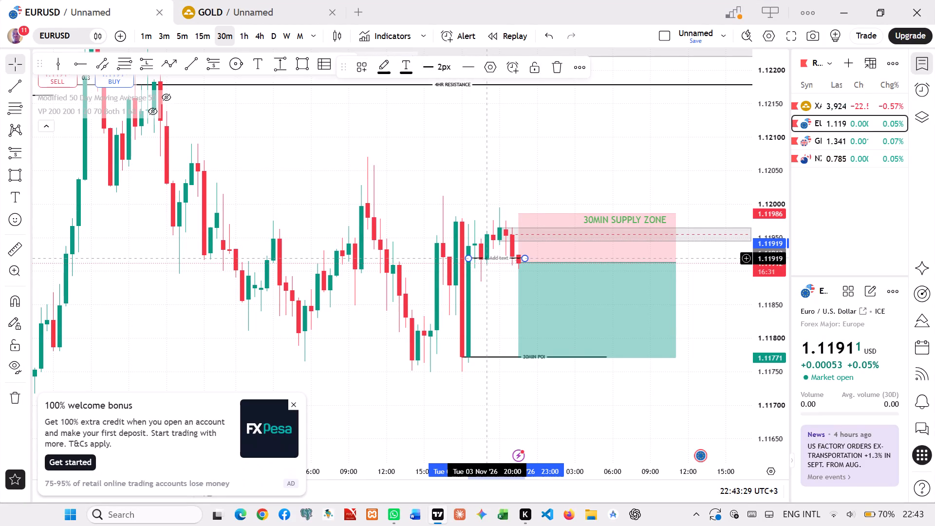
{"action": "left_click", "coordinate": [488, 258]}
{"action": "left_click", "coordinate": [492, 301]}
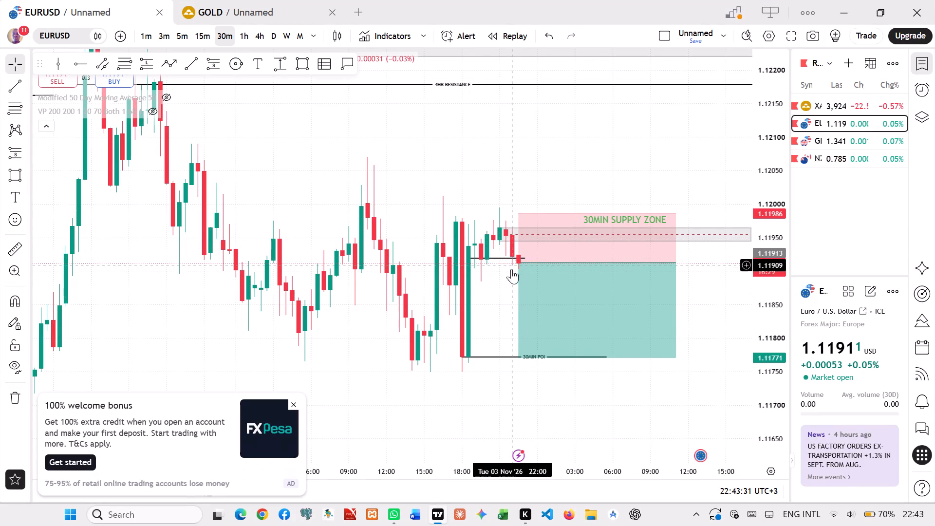
Examine the short position against the surrounding candles, supply and demand zones and marked levels.
{"action": "scroll", "coordinate": [494, 289], "scroll_direction": "down", "scroll_amount": 3}
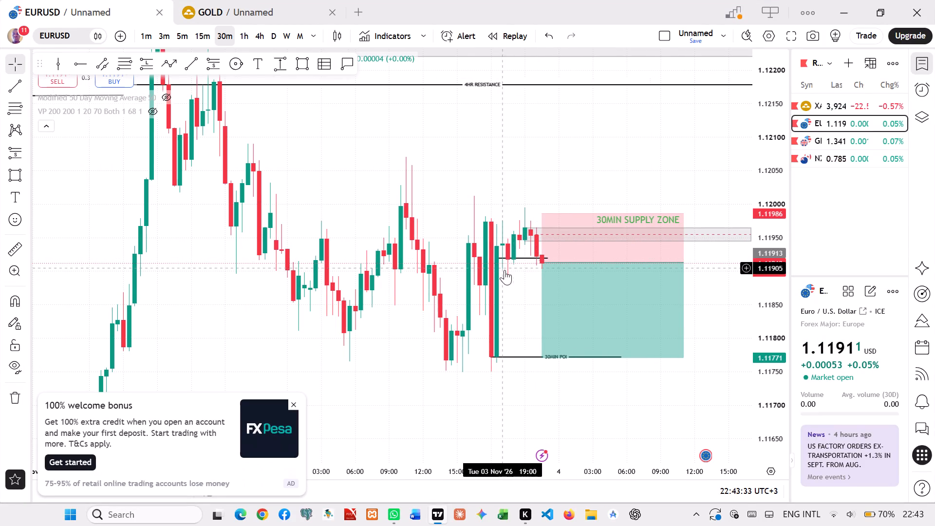
{"action": "scroll", "coordinate": [491, 406], "scroll_direction": "up", "scroll_amount": 7}
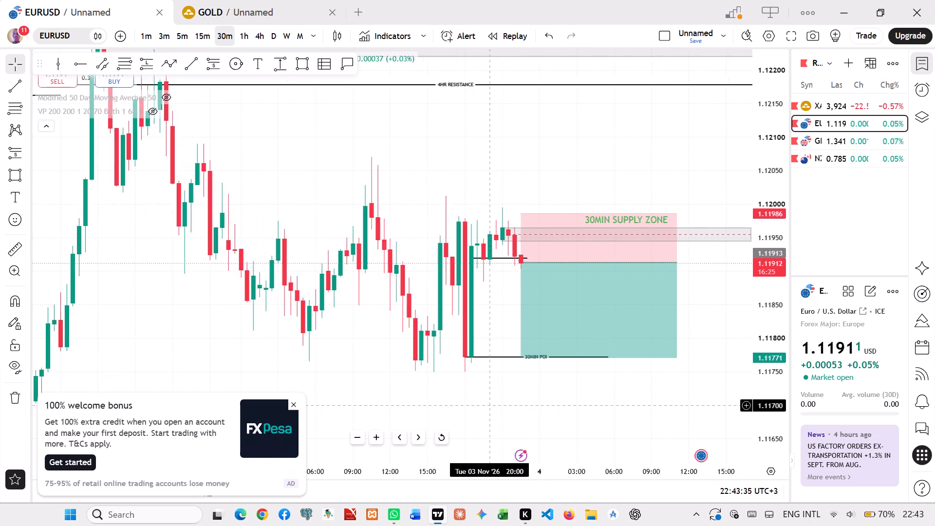
{"action": "scroll", "coordinate": [491, 406], "scroll_direction": "up", "scroll_amount": 5}
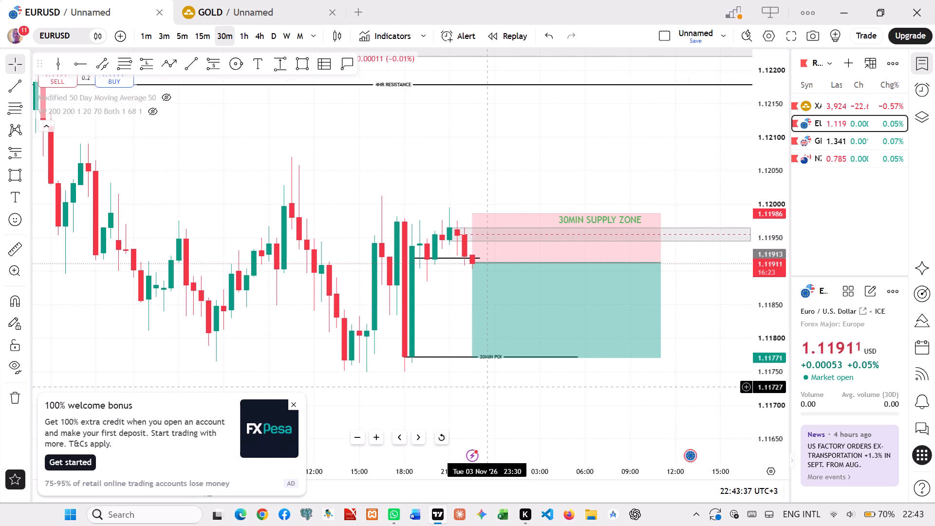
{"action": "scroll", "coordinate": [464, 280], "scroll_direction": "down", "scroll_amount": 5}
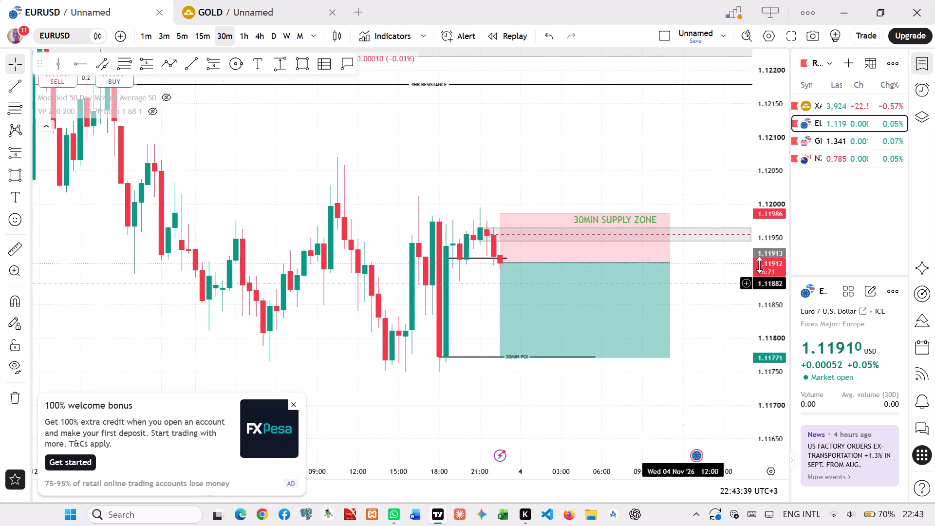
{"action": "scroll", "coordinate": [765, 291], "scroll_direction": "up", "scroll_amount": 20}
{"action": "scroll", "coordinate": [765, 291], "scroll_direction": "up", "scroll_amount": 7}
{"action": "scroll", "coordinate": [767, 292], "scroll_direction": "down", "scroll_amount": 3}
{"action": "scroll", "coordinate": [767, 292], "scroll_direction": "up", "scroll_amount": 1}
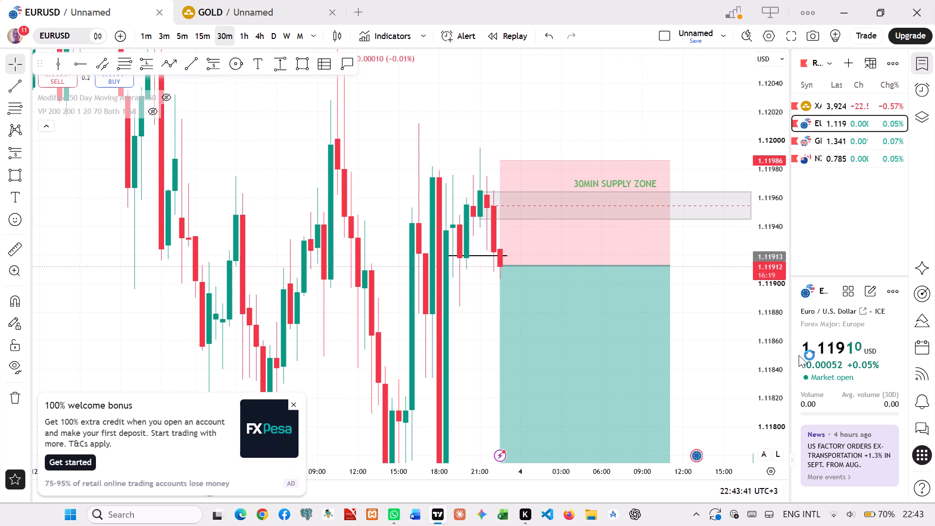
{"action": "scroll", "coordinate": [799, 355], "scroll_direction": "down", "scroll_amount": 10}
{"action": "scroll", "coordinate": [777, 357], "scroll_direction": "down", "scroll_amount": 20}
{"action": "scroll", "coordinate": [777, 357], "scroll_direction": "down", "scroll_amount": 18}
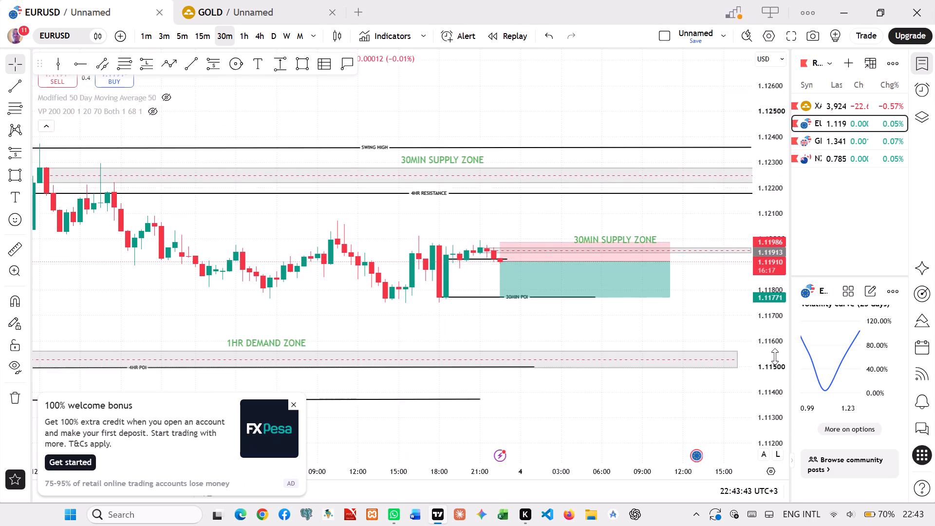
{"action": "scroll", "coordinate": [775, 357], "scroll_direction": "up", "scroll_amount": 14}
{"action": "scroll", "coordinate": [774, 355], "scroll_direction": "down", "scroll_amount": 4}
{"action": "scroll", "coordinate": [774, 355], "scroll_direction": "up", "scroll_amount": 2}
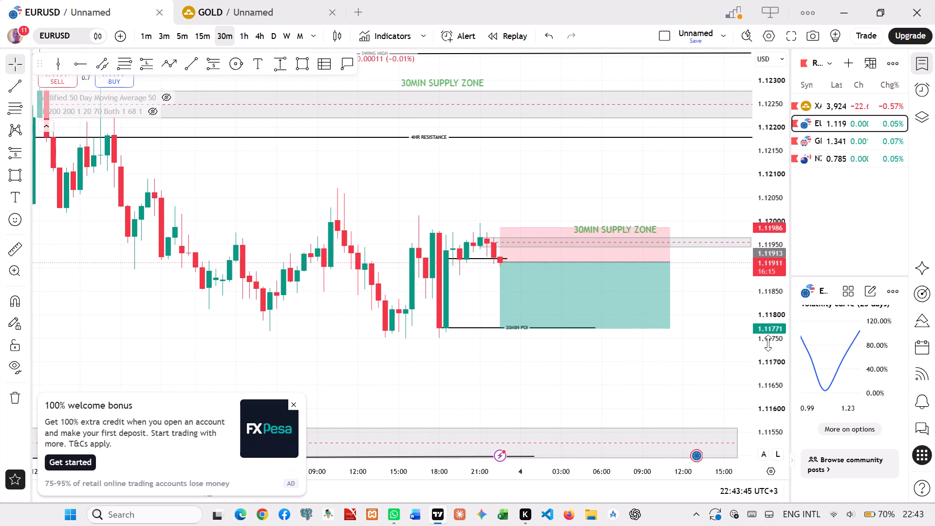
{"action": "scroll", "coordinate": [768, 343], "scroll_direction": "up", "scroll_amount": 20}
{"action": "scroll", "coordinate": [768, 343], "scroll_direction": "up", "scroll_amount": 3}
{"action": "scroll", "coordinate": [768, 343], "scroll_direction": "down", "scroll_amount": 5}
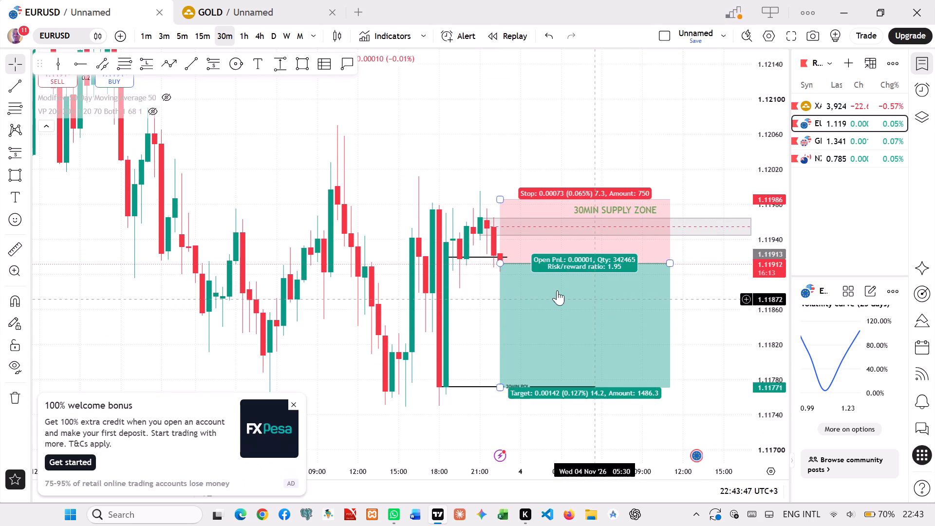
{"action": "scroll", "coordinate": [533, 298], "scroll_direction": "down", "scroll_amount": 4}
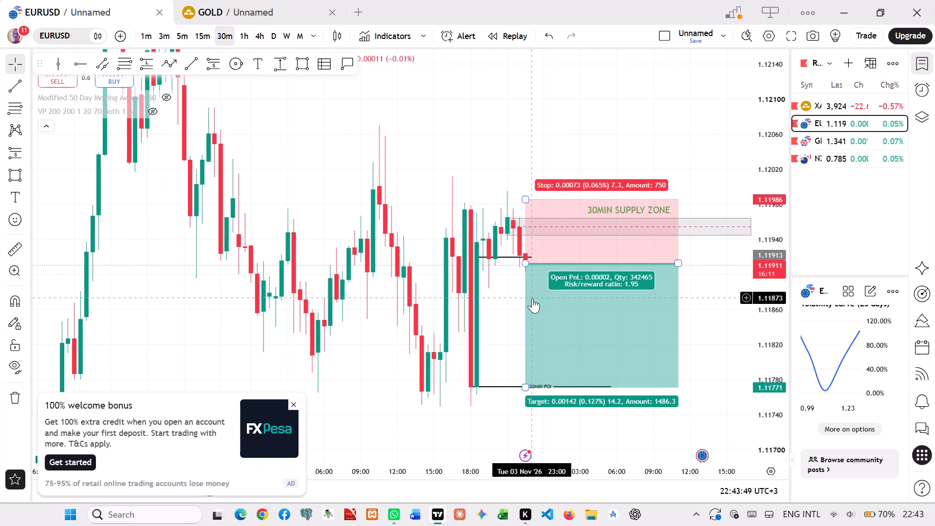
{"action": "scroll", "coordinate": [501, 298], "scroll_direction": "down", "scroll_amount": 1}
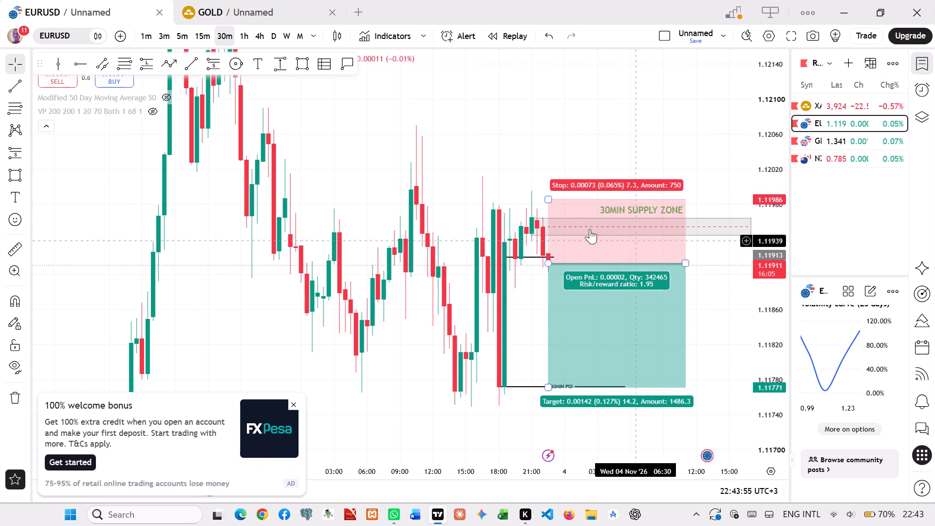
Lower the short position's stop to about 1.11961, inside the new 30-minute supply zone.
{"action": "left_click_drag", "start_coordinate": [547, 201], "coordinate": [545, 221]}
{"action": "left_click", "coordinate": [509, 323]}
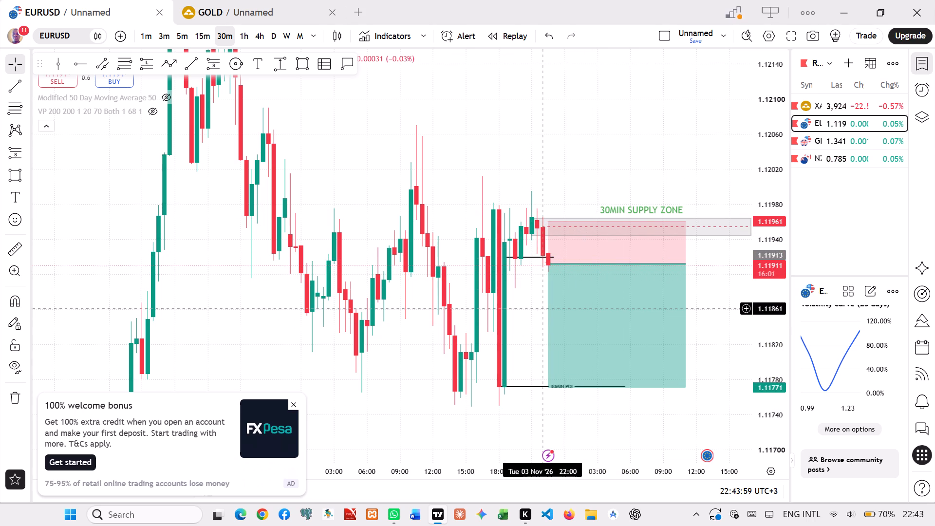
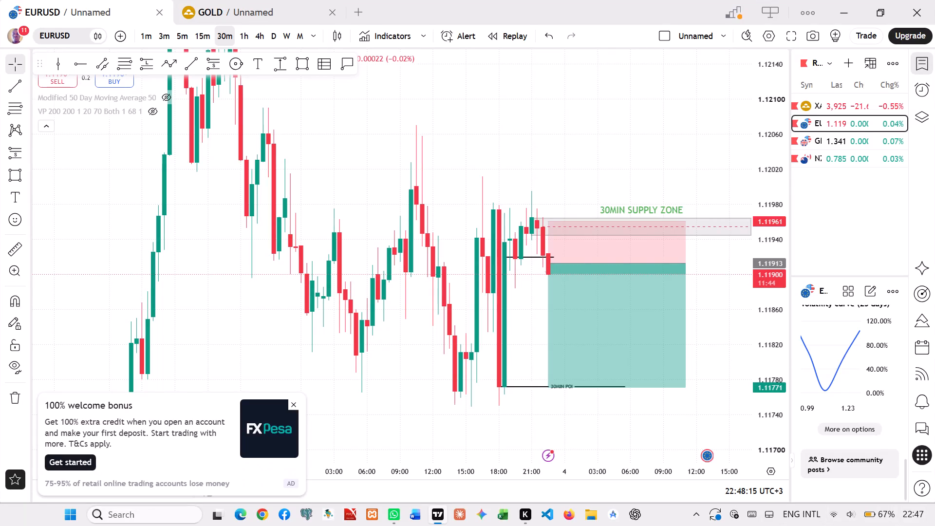
Switch from the EURUSD chart to the gold chart and load XAUUSD from the watchlist in place of GOLD.
{"action": "left_click_drag", "start_coordinate": [515, 160], "coordinate": [355, 116]}
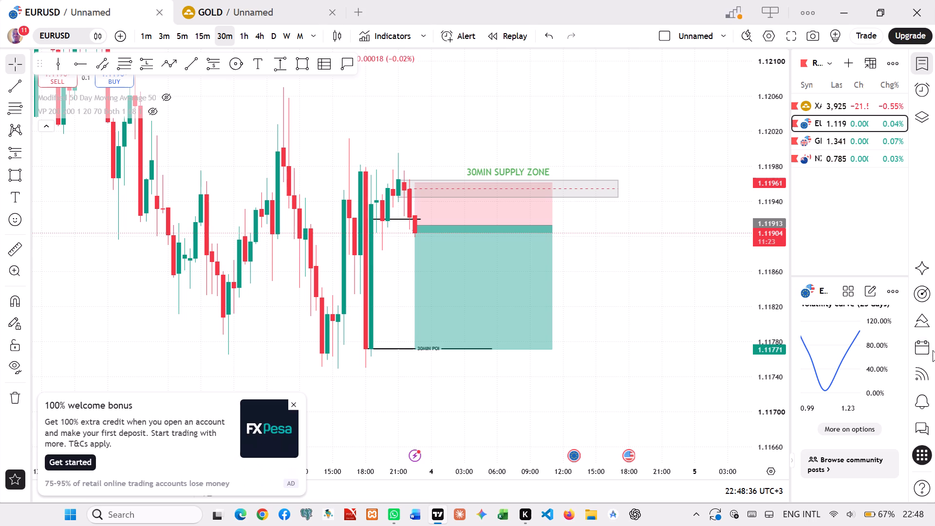
{"action": "left_click", "coordinate": [298, 5]}
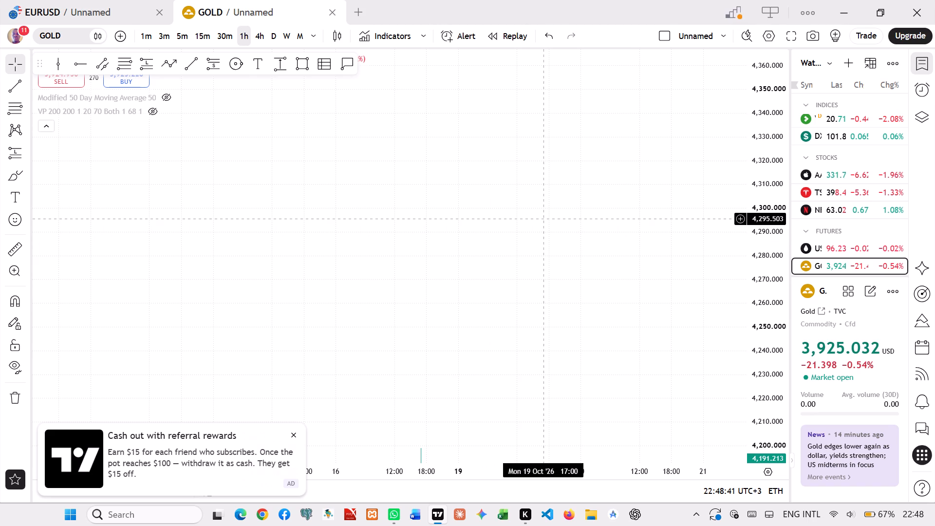
{"action": "scroll", "coordinate": [543, 219], "scroll_direction": "down", "scroll_amount": 5}
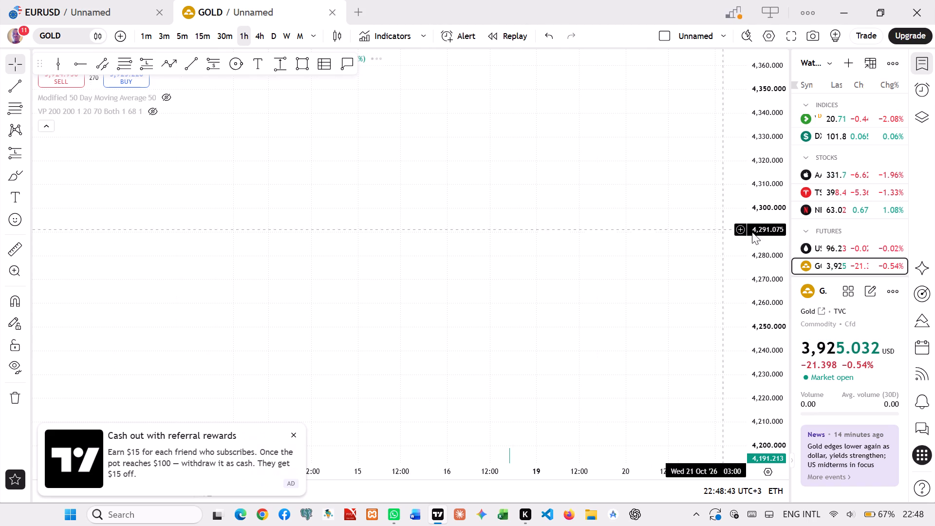
{"action": "scroll", "coordinate": [761, 220], "scroll_direction": "down", "scroll_amount": 2}
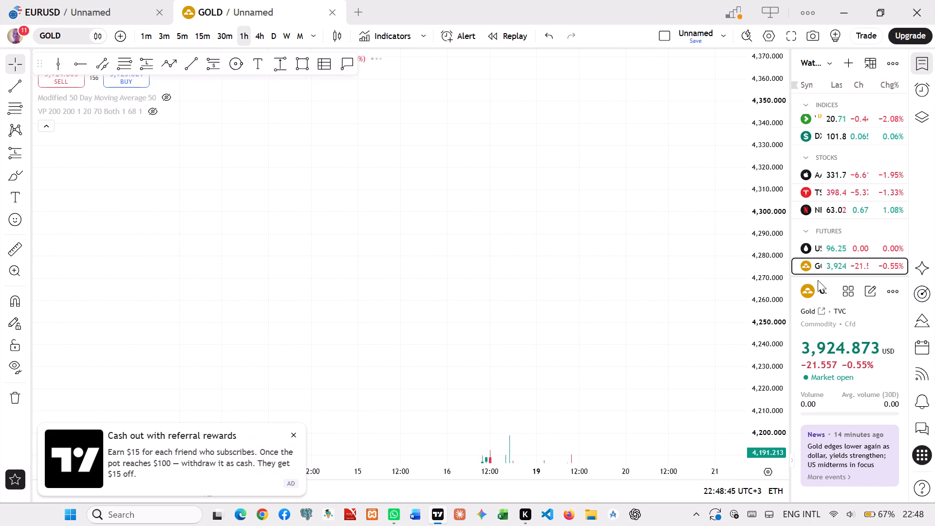
{"action": "left_click", "coordinate": [818, 280]}
{"action": "left_click", "coordinate": [815, 285]}
{"action": "left_click", "coordinate": [818, 295]}
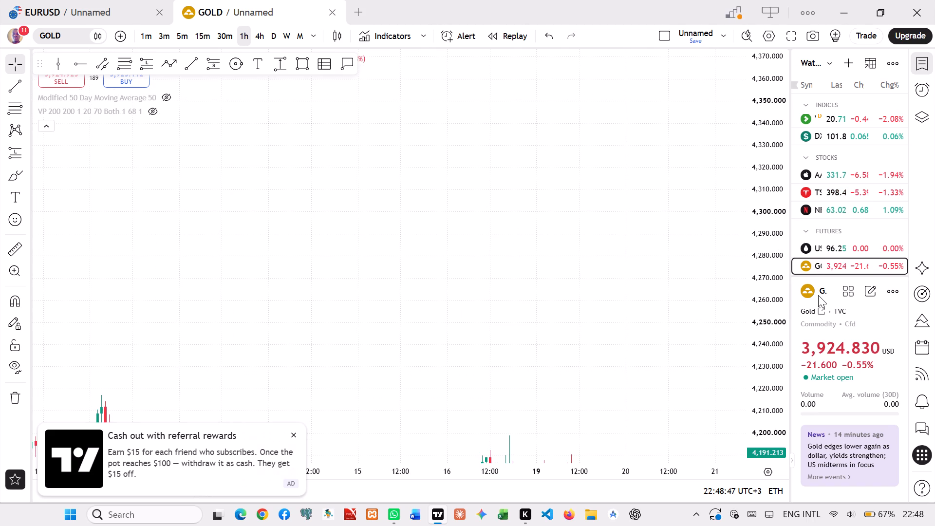
{"action": "left_click", "coordinate": [815, 263]}
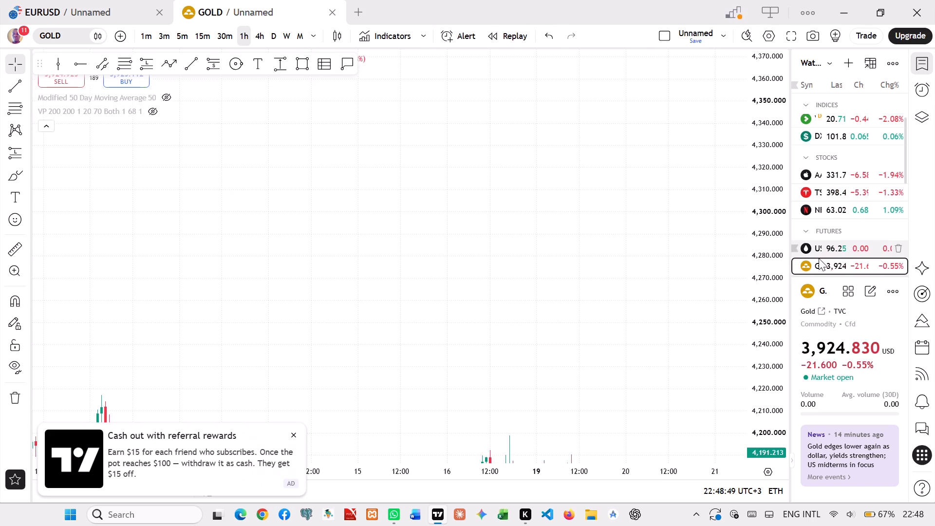
{"action": "scroll", "coordinate": [826, 268], "scroll_direction": "up", "scroll_amount": 7}
{"action": "scroll", "coordinate": [825, 262], "scroll_direction": "down", "scroll_amount": 20}
{"action": "scroll", "coordinate": [825, 262], "scroll_direction": "down", "scroll_amount": 1}
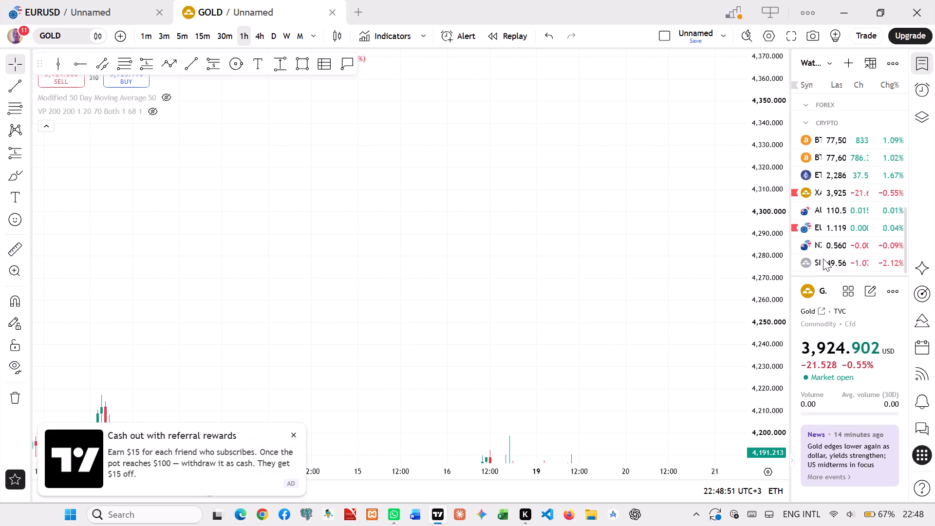
{"action": "left_click", "coordinate": [805, 190]}
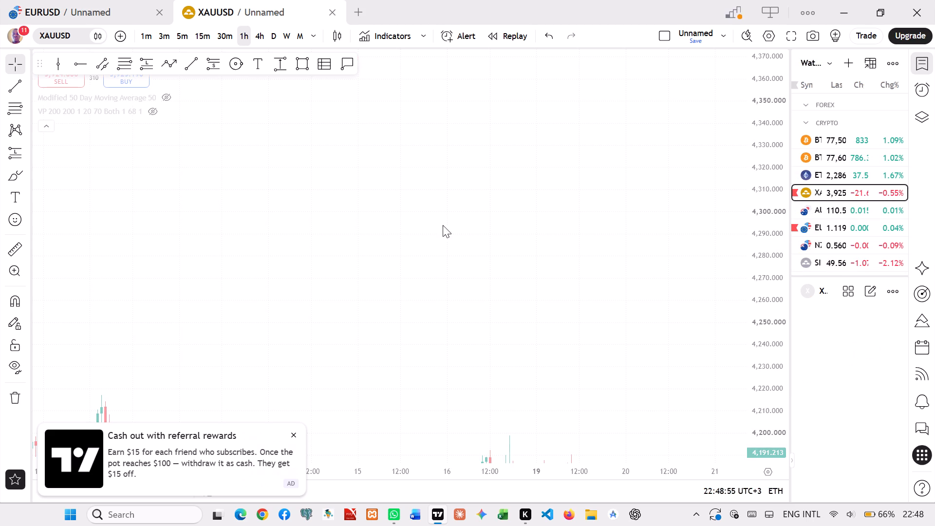
Dismiss the referral rewards advertisement covering the chart.
{"action": "scroll", "coordinate": [301, 196], "scroll_direction": "up", "scroll_amount": 14}
{"action": "scroll", "coordinate": [299, 194], "scroll_direction": "down", "scroll_amount": 8}
{"action": "left_click", "coordinate": [300, 443]}
{"action": "left_click", "coordinate": [296, 437]}
Remove the old blue zigzag line that falls from the grey zone around 22 Oct on the XAUUSD 1-hour chart.
{"action": "scroll", "coordinate": [328, 370], "scroll_direction": "down", "scroll_amount": 14}
{"action": "scroll", "coordinate": [349, 334], "scroll_direction": "down", "scroll_amount": 7}
{"action": "scroll", "coordinate": [714, 311], "scroll_direction": "down", "scroll_amount": 1}
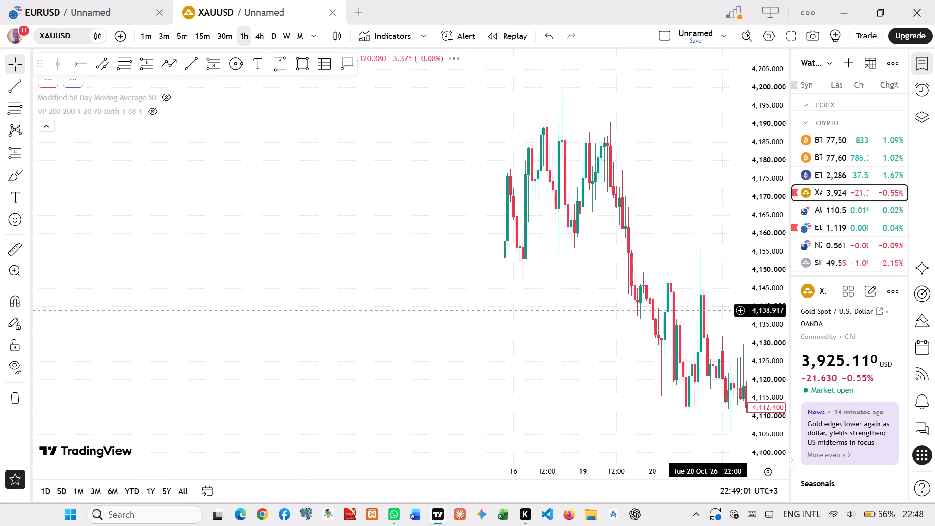
{"action": "scroll", "coordinate": [548, 315], "scroll_direction": "up", "scroll_amount": 10}
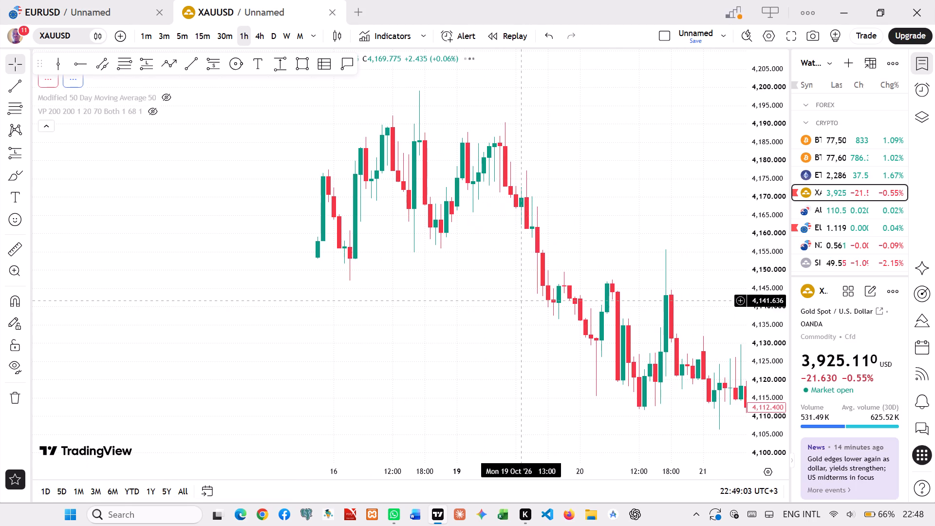
{"action": "scroll", "coordinate": [486, 299], "scroll_direction": "down", "scroll_amount": 11}
{"action": "scroll", "coordinate": [487, 298], "scroll_direction": "up", "scroll_amount": 15}
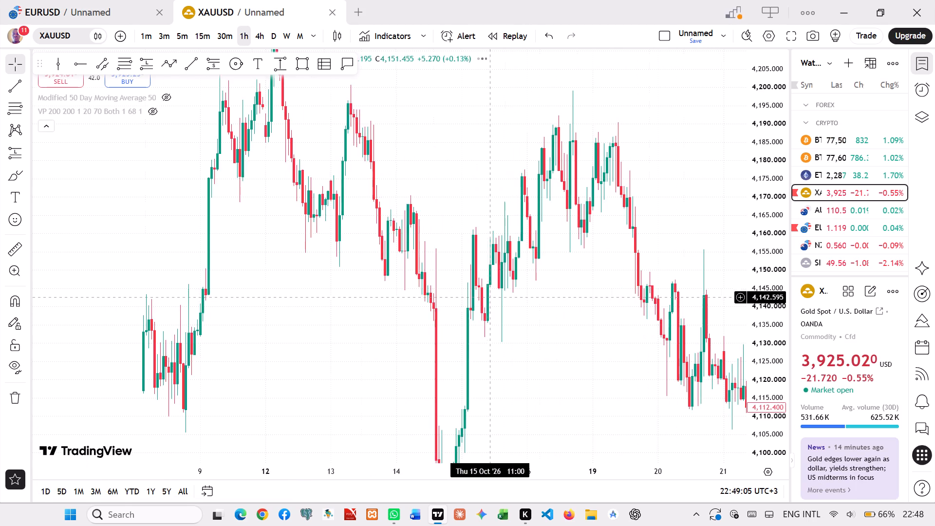
{"action": "scroll", "coordinate": [489, 297], "scroll_direction": "up", "scroll_amount": 6}
{"action": "left_click_drag", "start_coordinate": [692, 321], "coordinate": [491, 248]}
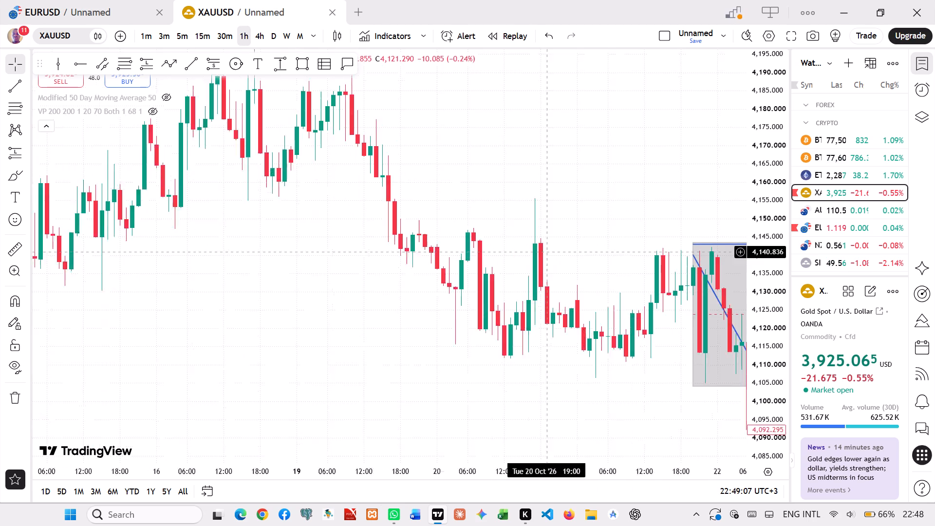
{"action": "left_click_drag", "start_coordinate": [491, 248], "coordinate": [329, 232]}
{"action": "left_click_drag", "start_coordinate": [426, 195], "coordinate": [214, 112]}
{"action": "left_click_drag", "start_coordinate": [311, 340], "coordinate": [97, 154]}
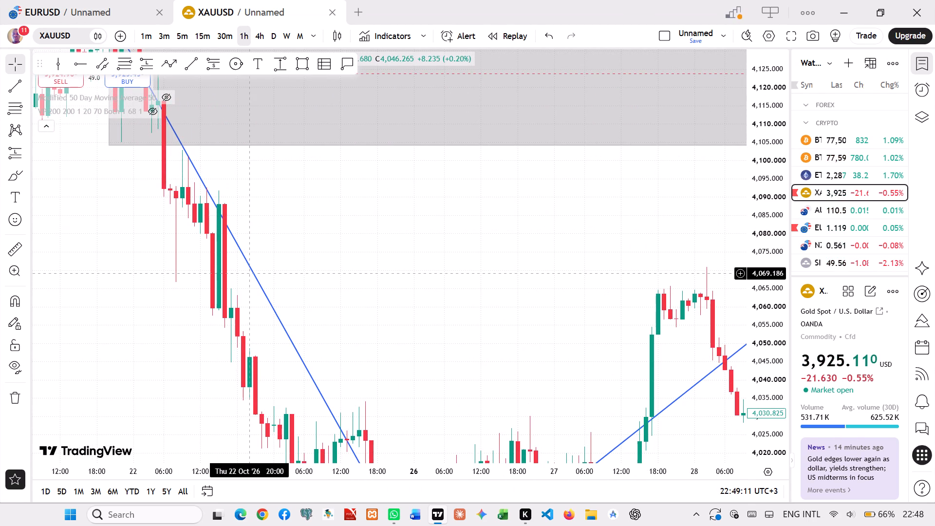
{"action": "left_click", "coordinate": [251, 274]}
{"action": "left_click", "coordinate": [253, 272]}
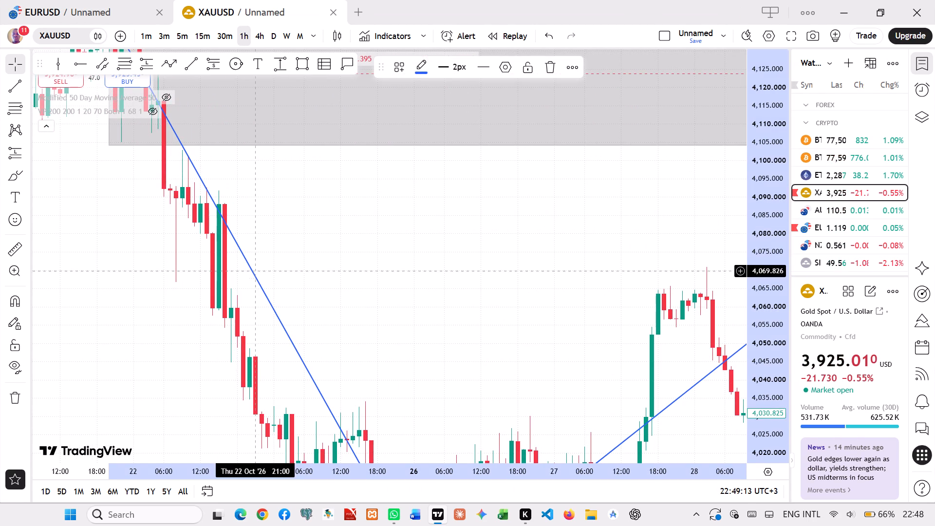
{"action": "key", "text": "ctrl+x"}
Remove the grey rectangular zone whose lower edge lies at about 4,104.
{"action": "left_click", "coordinate": [299, 147]}
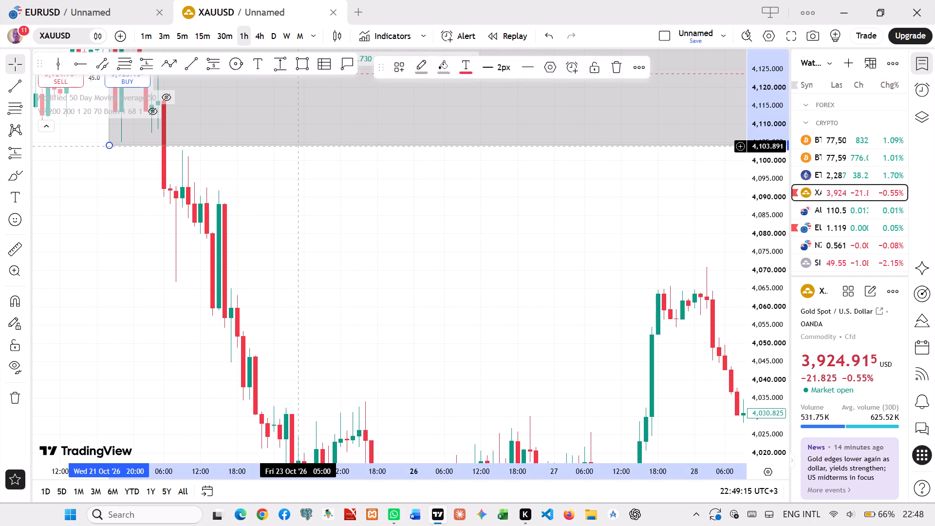
{"action": "key", "text": "ctrl+x"}
Remove the blue SWING HIGH line at about 4,143, above the 21–22 October highs.
{"action": "left_click_drag", "start_coordinate": [491, 269], "coordinate": [350, 291]}
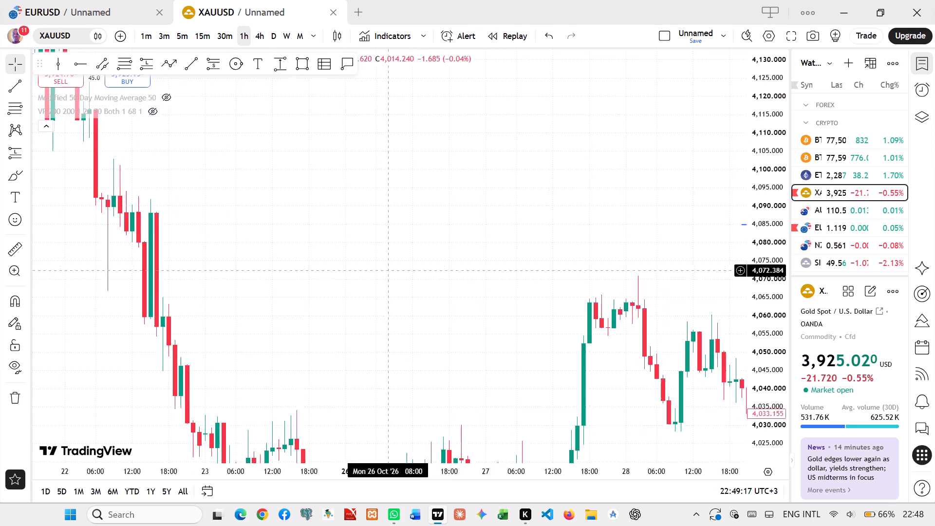
{"action": "left_click_drag", "start_coordinate": [350, 291], "coordinate": [525, 477]}
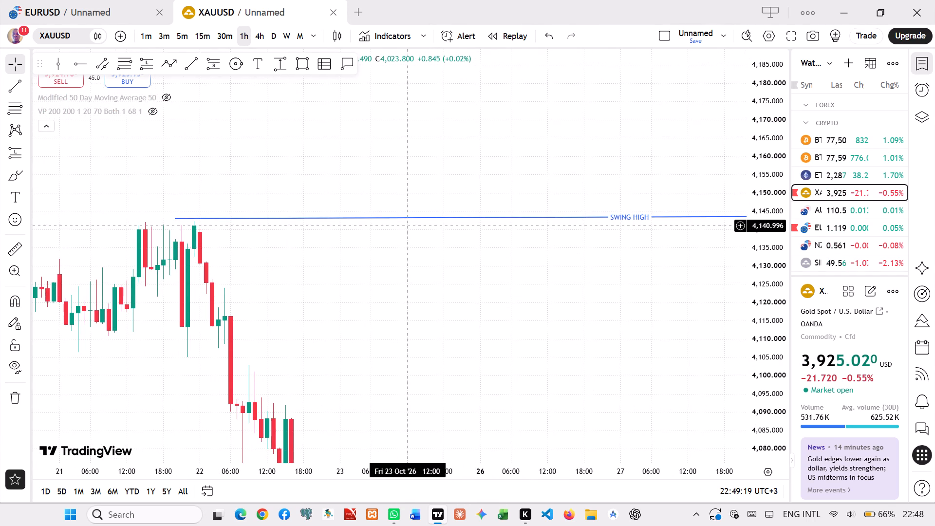
{"action": "left_click", "coordinate": [410, 218]}
{"action": "key", "text": "ctrl+x"}
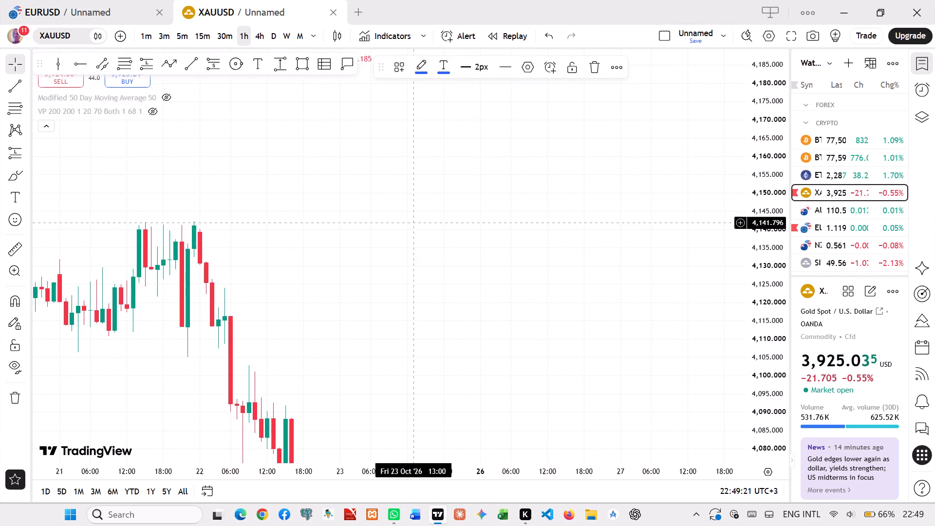
Remove the blue SWING HIGH line at about 4,085, above the 28–29 October peak.
{"action": "left_click_drag", "start_coordinate": [427, 272], "coordinate": [303, 152]}
{"action": "left_click_drag", "start_coordinate": [436, 319], "coordinate": [331, 156]}
{"action": "left_click_drag", "start_coordinate": [529, 377], "coordinate": [419, 260]}
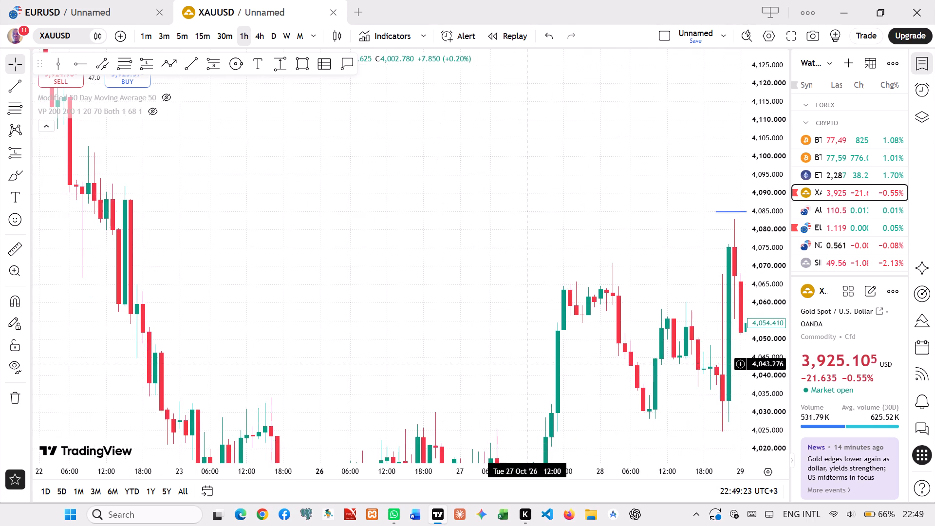
{"action": "left_click_drag", "start_coordinate": [419, 260], "coordinate": [368, 230]}
{"action": "left_click_drag", "start_coordinate": [496, 309], "coordinate": [338, 312]}
{"action": "left_click_drag", "start_coordinate": [460, 297], "coordinate": [231, 318]}
{"action": "left_click_drag", "start_coordinate": [493, 311], "coordinate": [370, 283]}
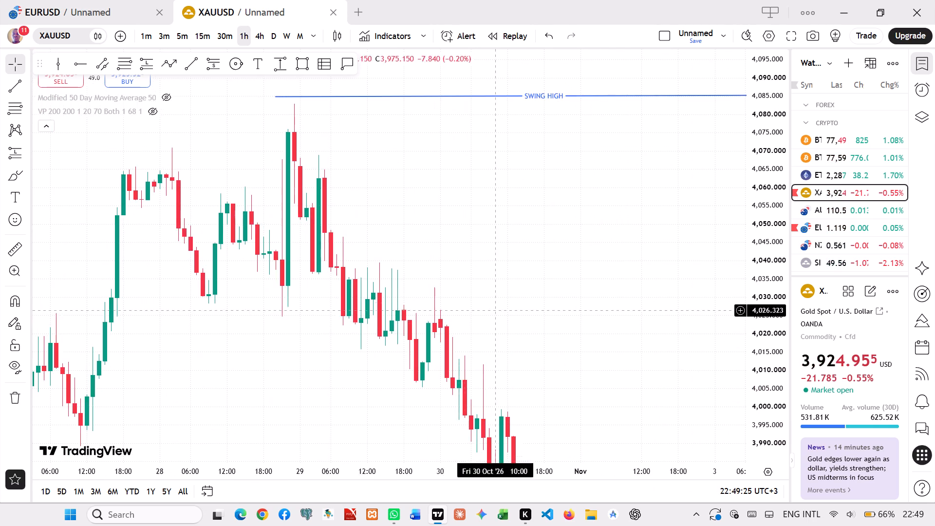
{"action": "left_click_drag", "start_coordinate": [370, 283], "coordinate": [345, 284]}
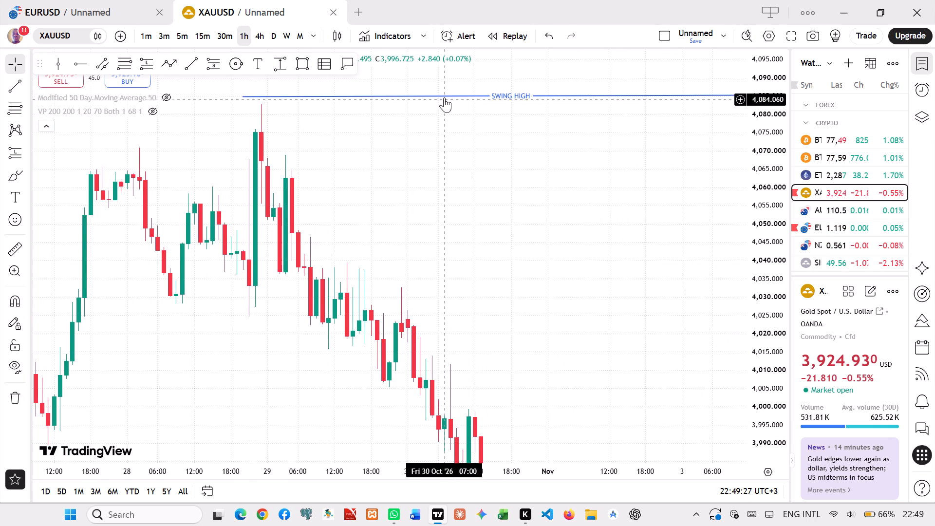
{"action": "left_click", "coordinate": [445, 96]}
{"action": "key", "text": "ctrl+x"}
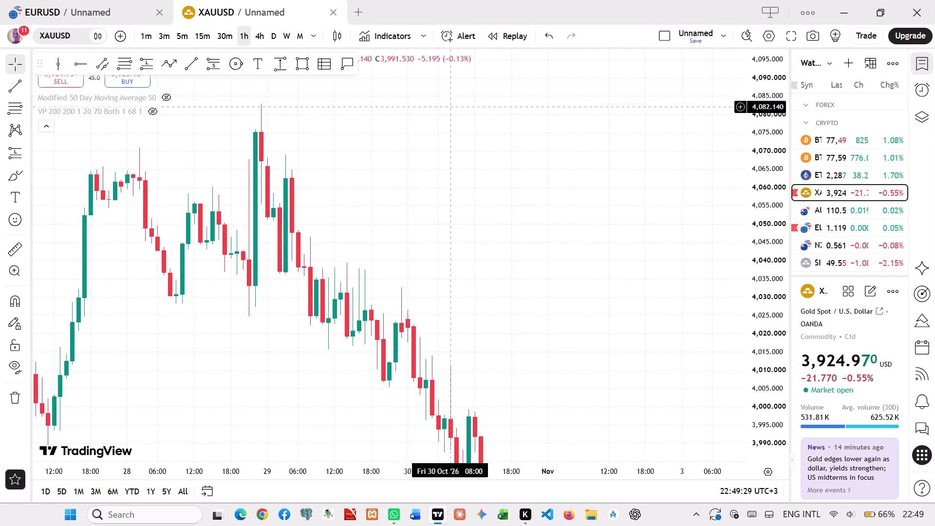
Remove the blue horizontal line at about 3,977 that ends at the 30 October candles.
{"action": "left_click_drag", "start_coordinate": [470, 184], "coordinate": [327, 94]}
{"action": "left_click_drag", "start_coordinate": [455, 308], "coordinate": [424, 130]}
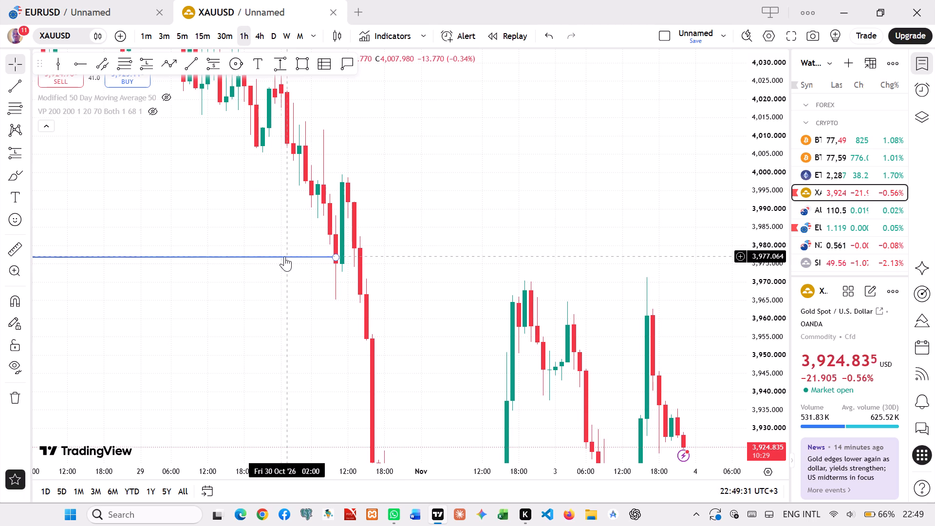
{"action": "left_click", "coordinate": [284, 256]}
{"action": "key", "text": "ctrl+x"}
Remove the two short black horizontal trendlines at about 3,912 and 3,897 around 2 November.
{"action": "left_click_drag", "start_coordinate": [374, 302], "coordinate": [341, 205]}
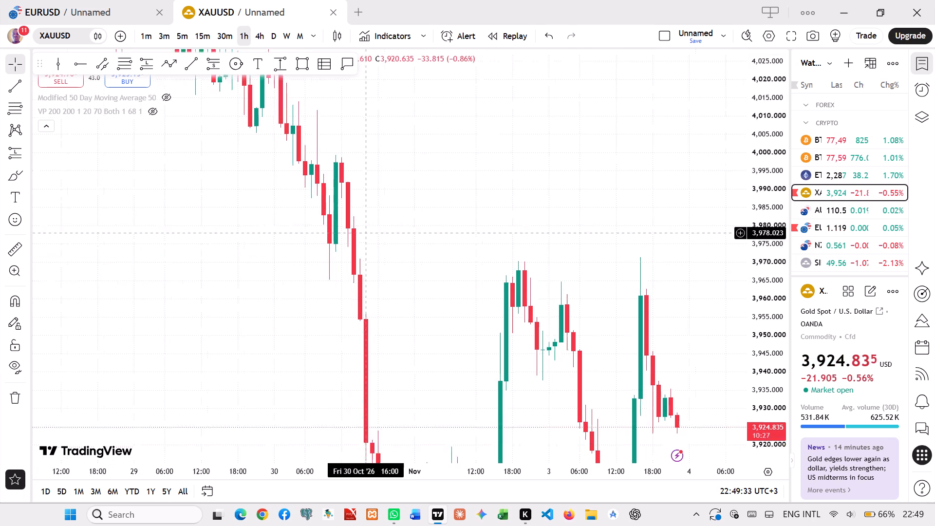
{"action": "left_click_drag", "start_coordinate": [341, 205], "coordinate": [278, 187]}
{"action": "left_click_drag", "start_coordinate": [386, 296], "coordinate": [294, 189]}
{"action": "left_click_drag", "start_coordinate": [319, 310], "coordinate": [286, 166]}
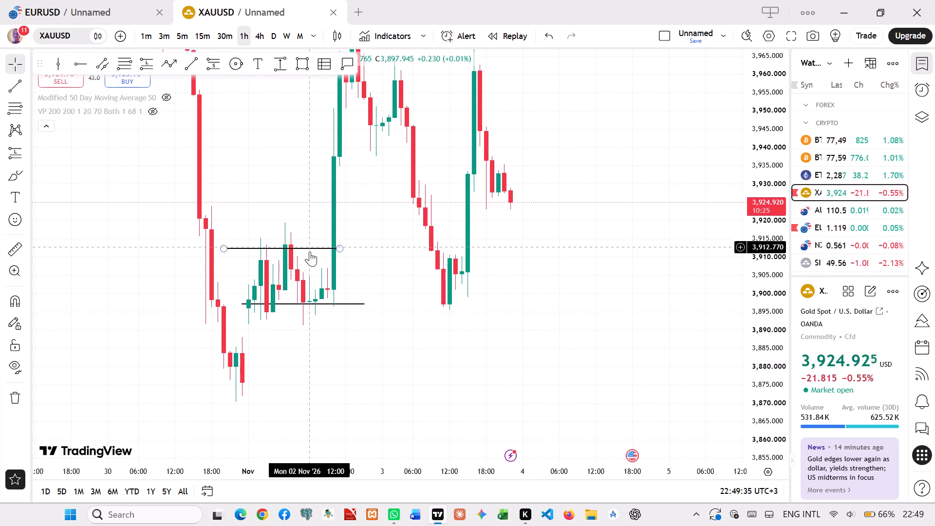
{"action": "left_click", "coordinate": [313, 248]}
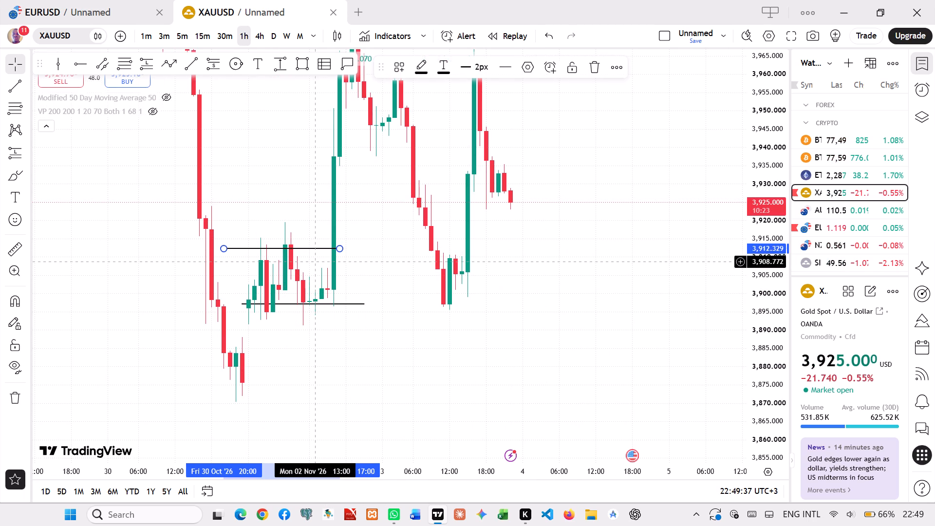
{"action": "key", "text": "ctrl+x"}
{"action": "left_click", "coordinate": [328, 305]}
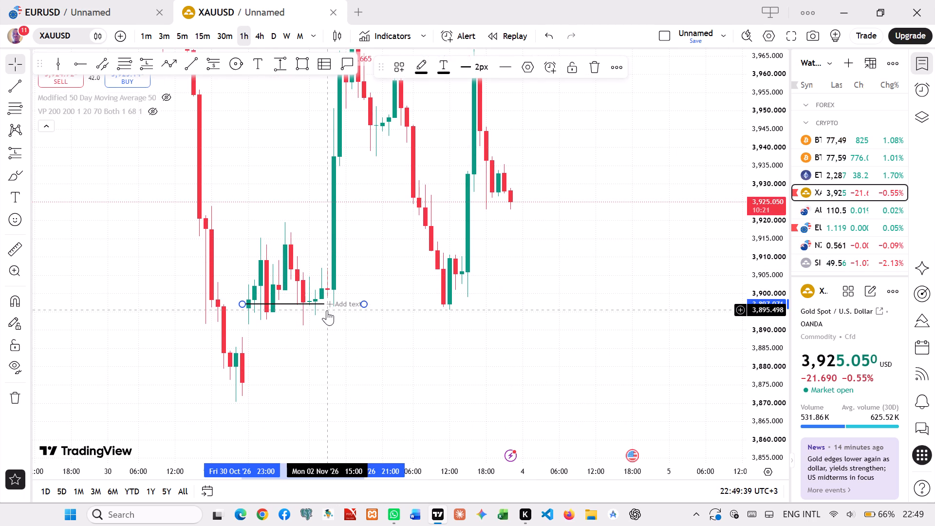
{"action": "key", "text": "ctrl+x"}
Switch the cleared XAUUSD chart to the 4-hour timeframe, with the recent candles in view.
{"action": "left_click_drag", "start_coordinate": [435, 348], "coordinate": [205, 474]}
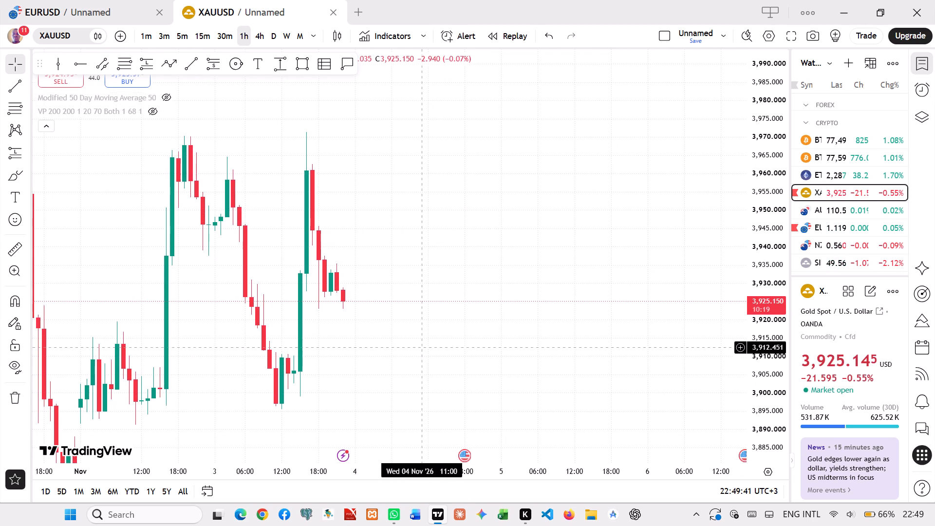
{"action": "left_click_drag", "start_coordinate": [453, 339], "coordinate": [599, 383]}
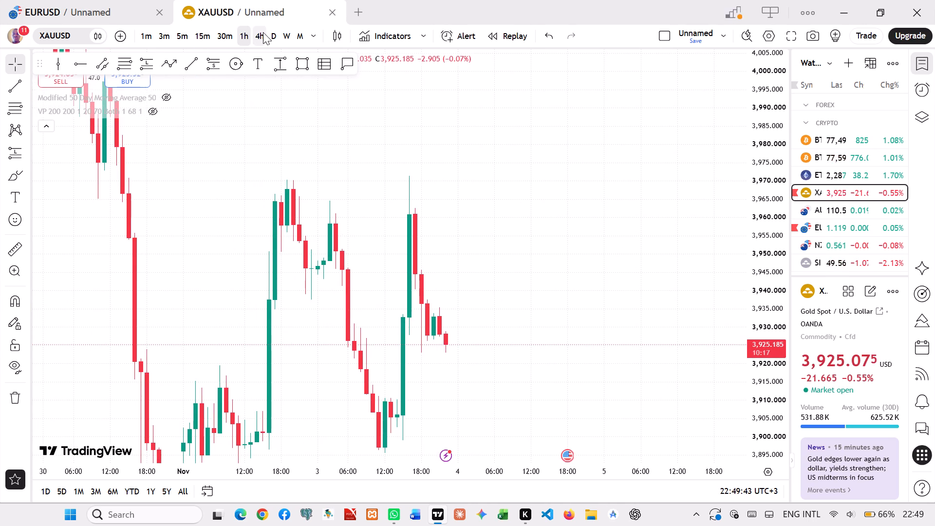
{"action": "left_click", "coordinate": [263, 32]}
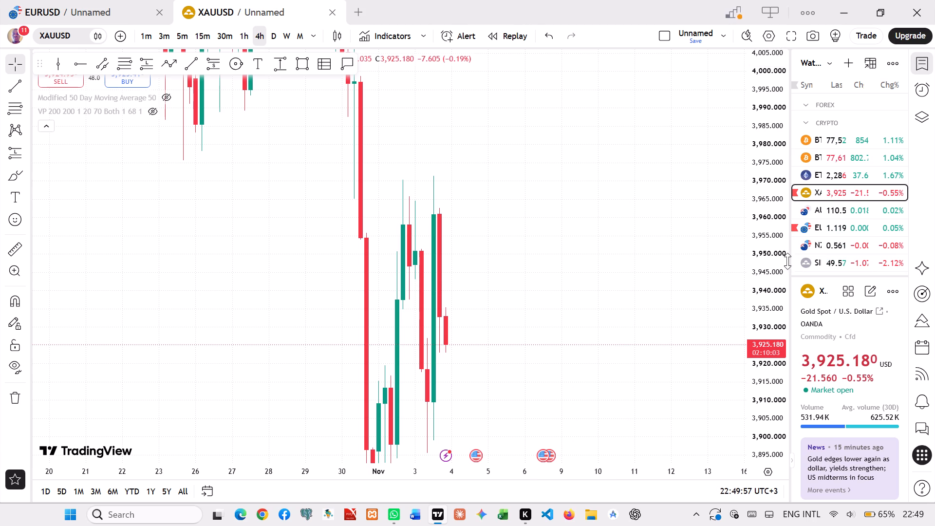
{"action": "scroll", "coordinate": [778, 271], "scroll_direction": "down", "scroll_amount": 15}
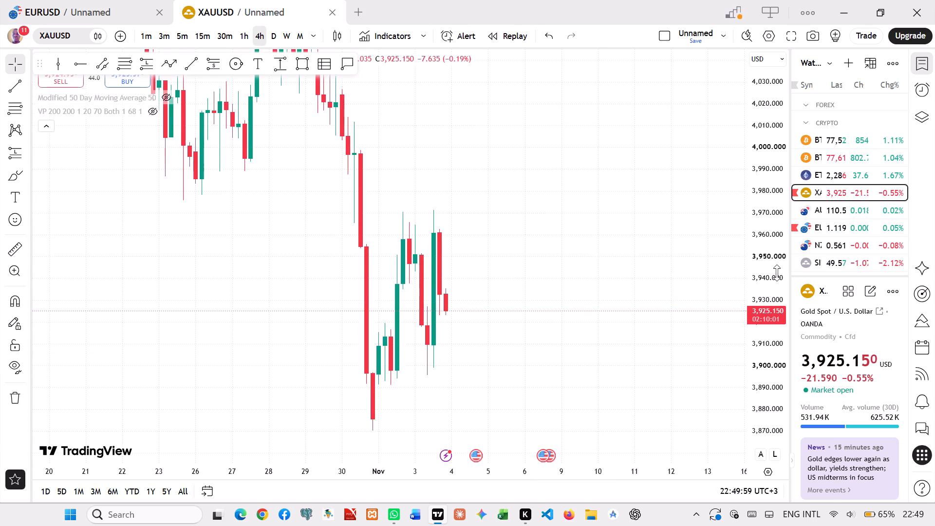
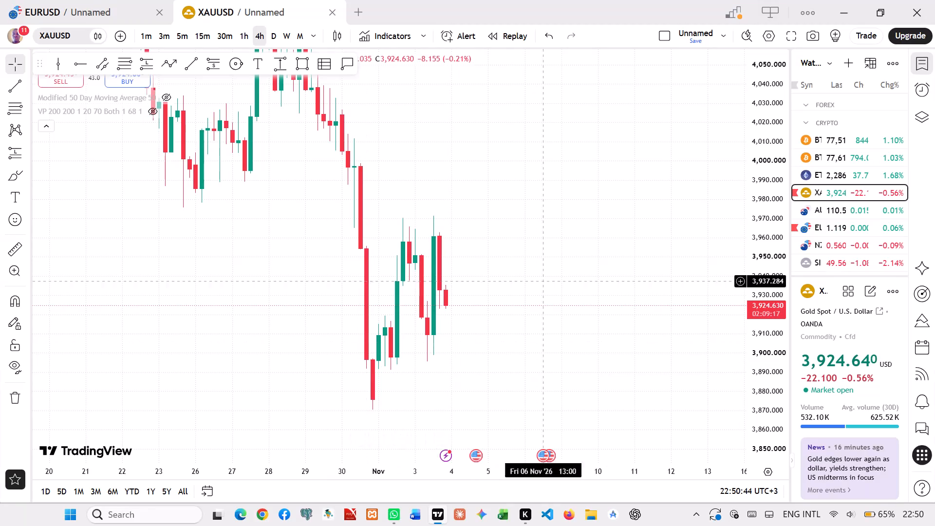
Examine the XAUUSD 4-hour candles from late October to the latest 3 November candle.
{"action": "left_click_drag", "start_coordinate": [581, 286], "coordinate": [493, 328]}
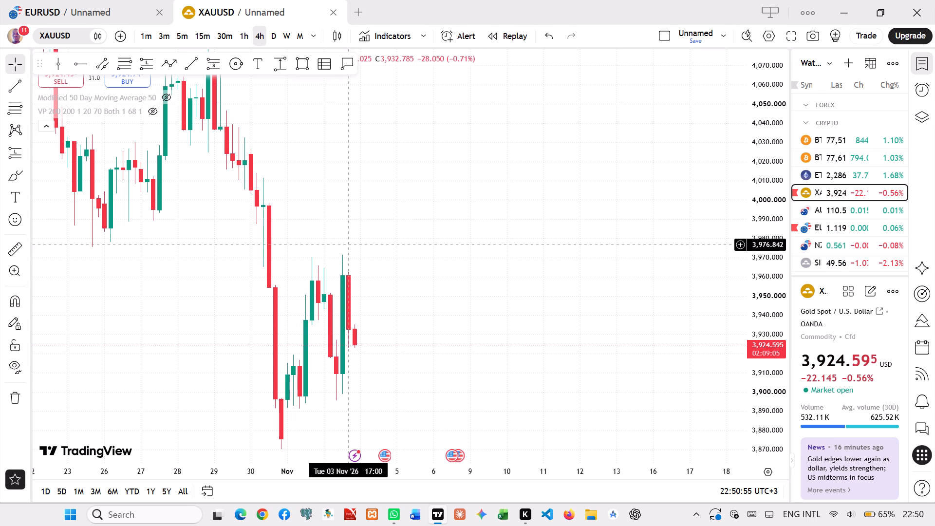
{"action": "left_click_drag", "start_coordinate": [396, 280], "coordinate": [564, 347]}
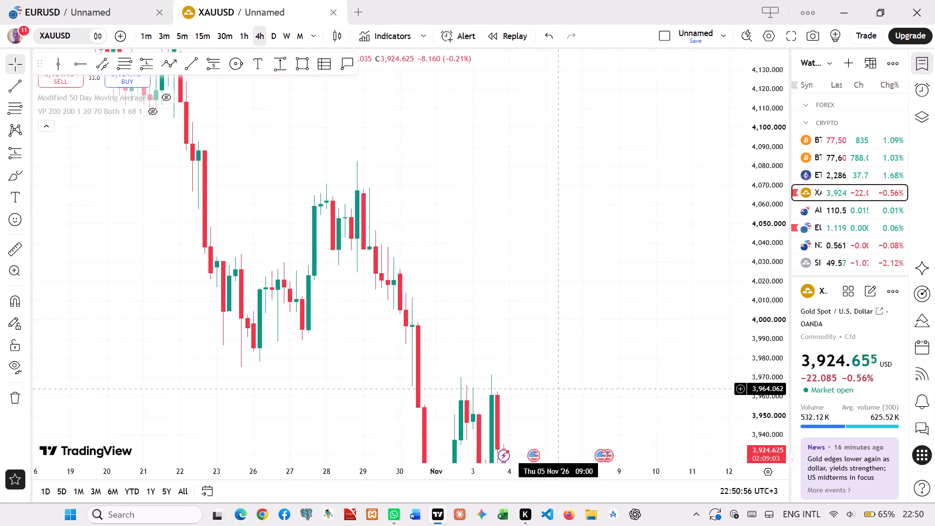
{"action": "left_click_drag", "start_coordinate": [564, 347], "coordinate": [539, 249]}
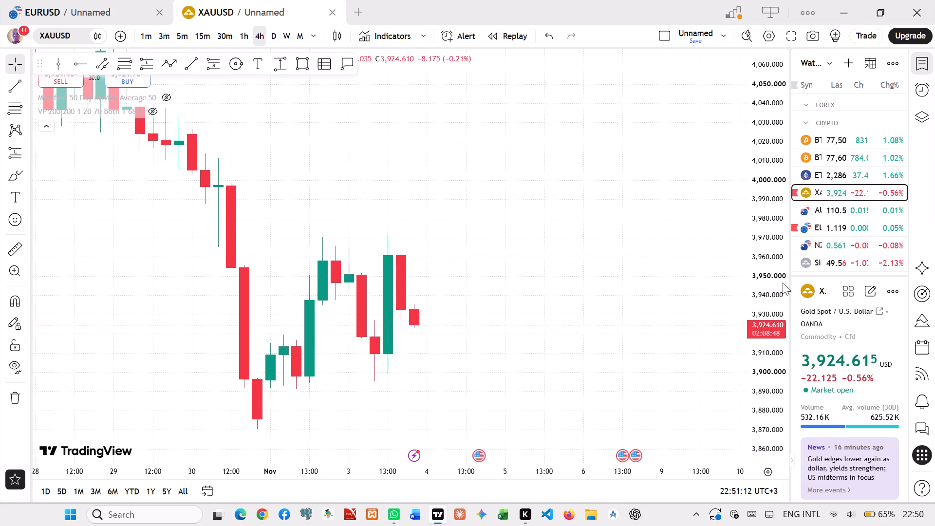
{"action": "scroll", "coordinate": [781, 282], "scroll_direction": "down", "scroll_amount": 2}
{"action": "scroll", "coordinate": [765, 282], "scroll_direction": "up", "scroll_amount": 1}
{"action": "scroll", "coordinate": [547, 272], "scroll_direction": "up", "scroll_amount": 1}
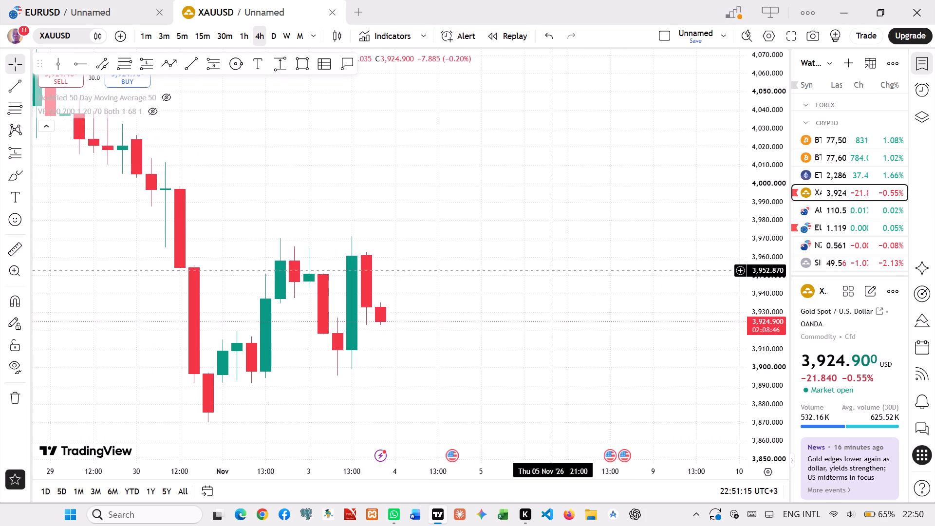
{"action": "scroll", "coordinate": [547, 270], "scroll_direction": "down", "scroll_amount": 13}
{"action": "left_click_drag", "start_coordinate": [612, 243], "coordinate": [623, 293]}
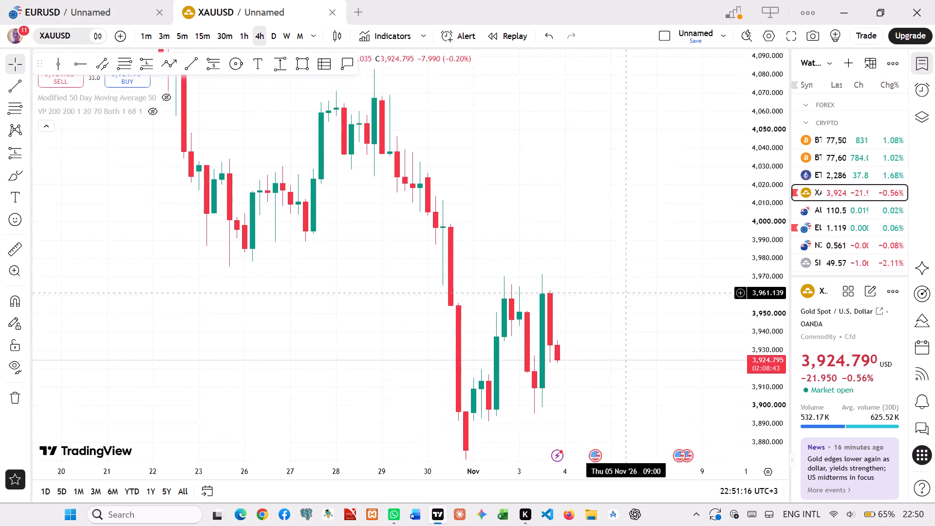
{"action": "left_click_drag", "start_coordinate": [623, 293], "coordinate": [487, 261]}
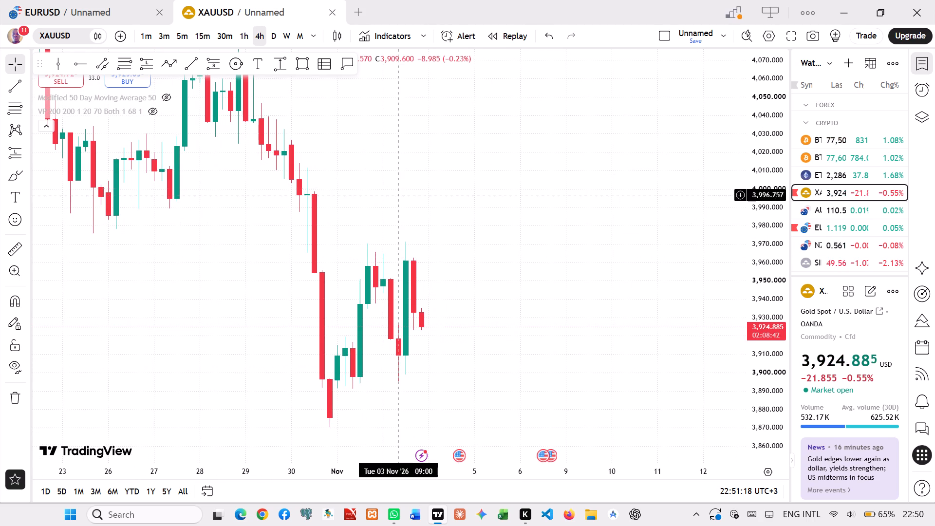
Draw a near-horizontal trendline at about 3,971 from the 3 November wick high to 5 November and label it SWING HIGH.
{"action": "left_click", "coordinate": [191, 63]}
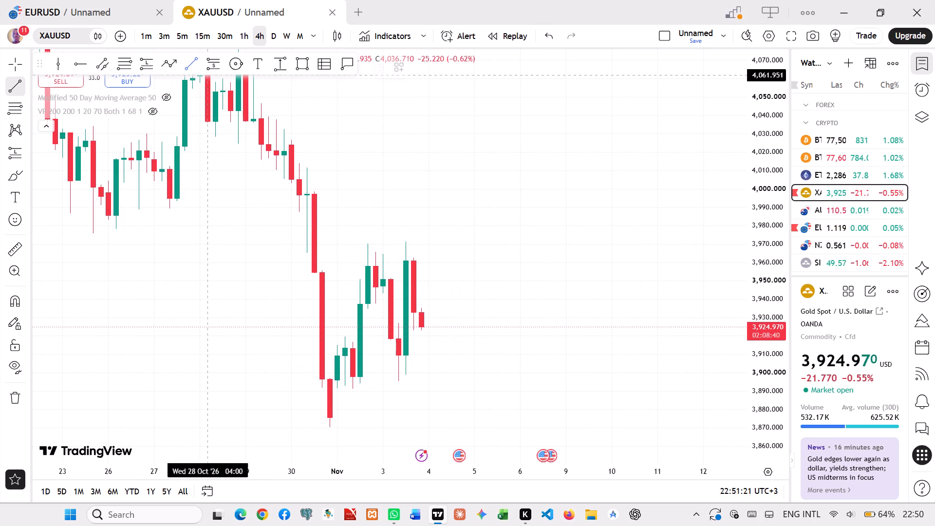
{"action": "left_click_drag", "start_coordinate": [406, 242], "coordinate": [467, 250]}
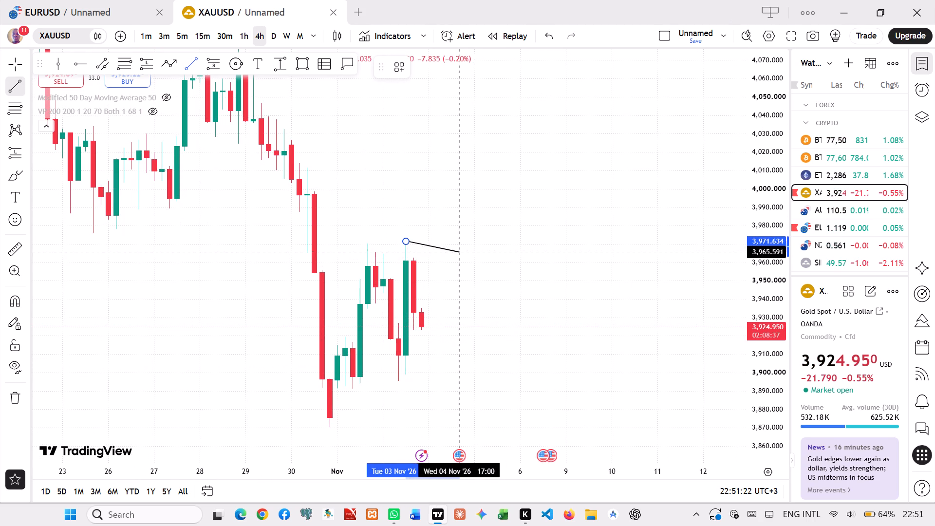
{"action": "left_click_drag", "start_coordinate": [467, 250], "coordinate": [503, 239]}
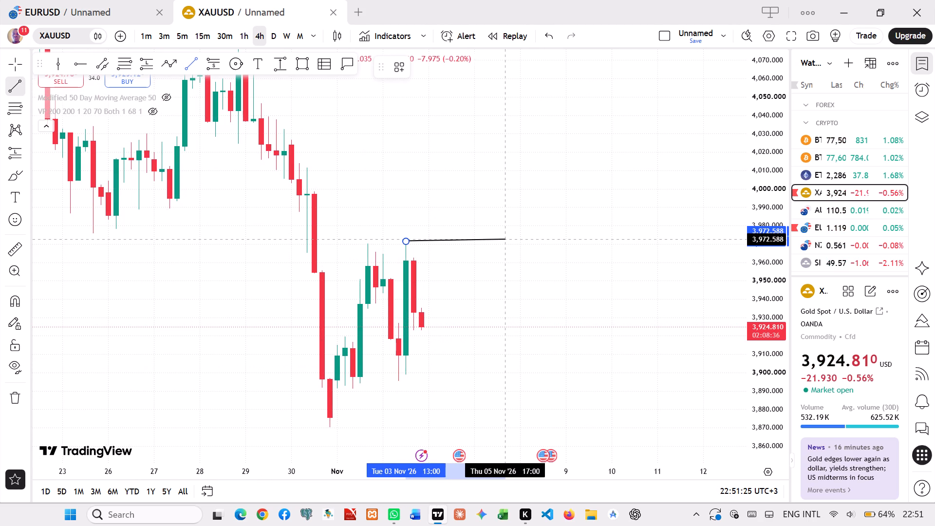
{"action": "left_click_drag", "start_coordinate": [503, 239], "coordinate": [503, 243]}
{"action": "left_click", "coordinate": [502, 242]}
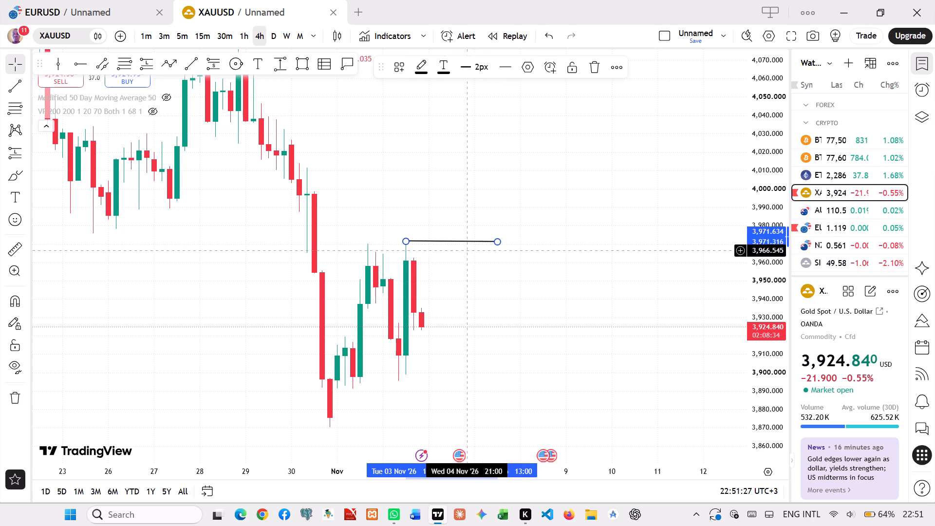
{"action": "left_click", "coordinate": [450, 243]}
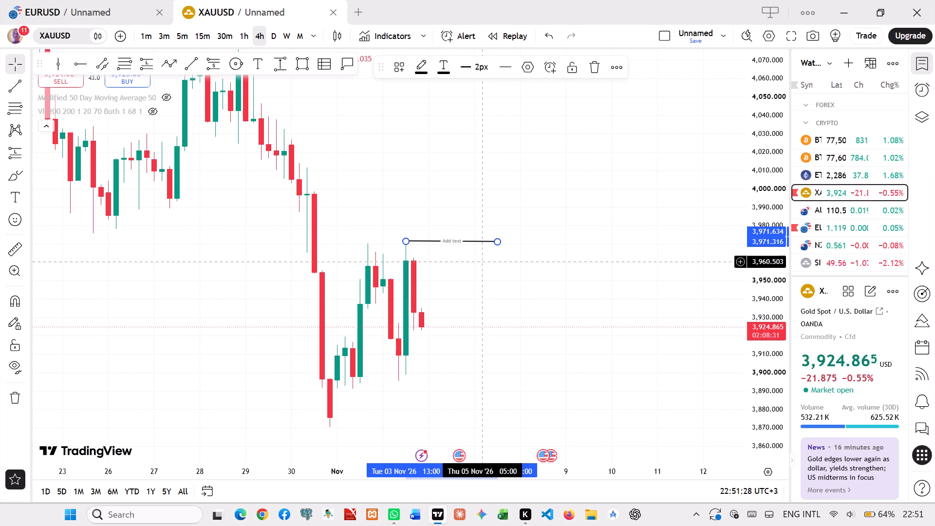
{"action": "type", "text": "SW"}
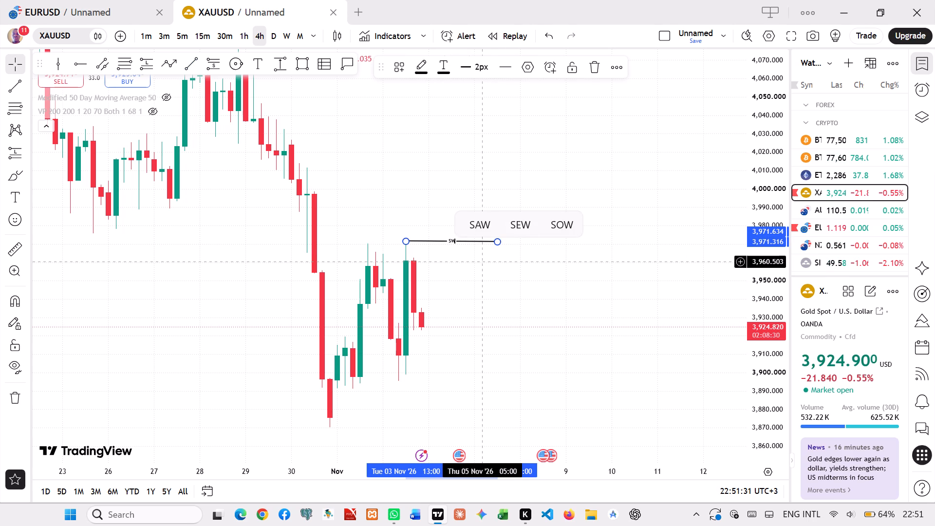
{"action": "type", "text": "ING HIGH"}
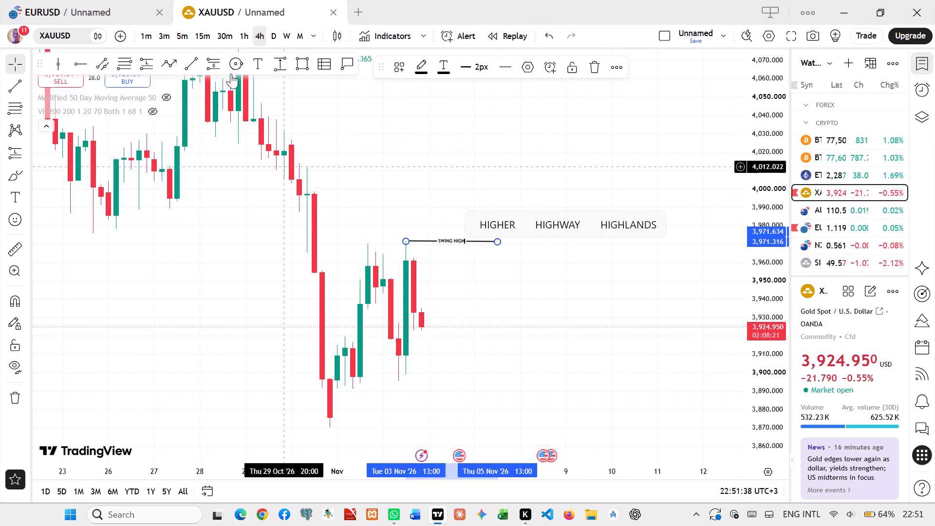
Draw a horizontal trendline at about 3,897 from the 3 November wick low to 5 November and label it SWING LOW.
{"action": "left_click", "coordinate": [190, 69]}
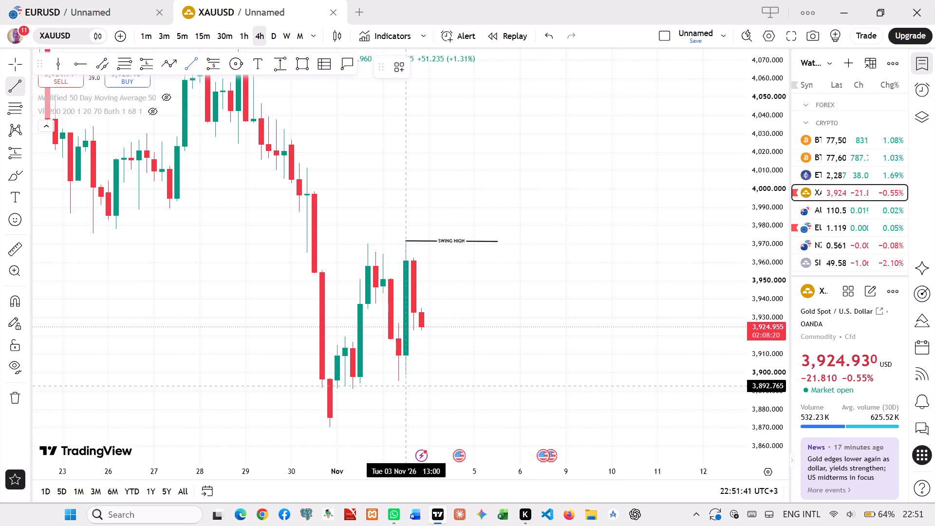
{"action": "left_click_drag", "start_coordinate": [399, 379], "coordinate": [487, 382]}
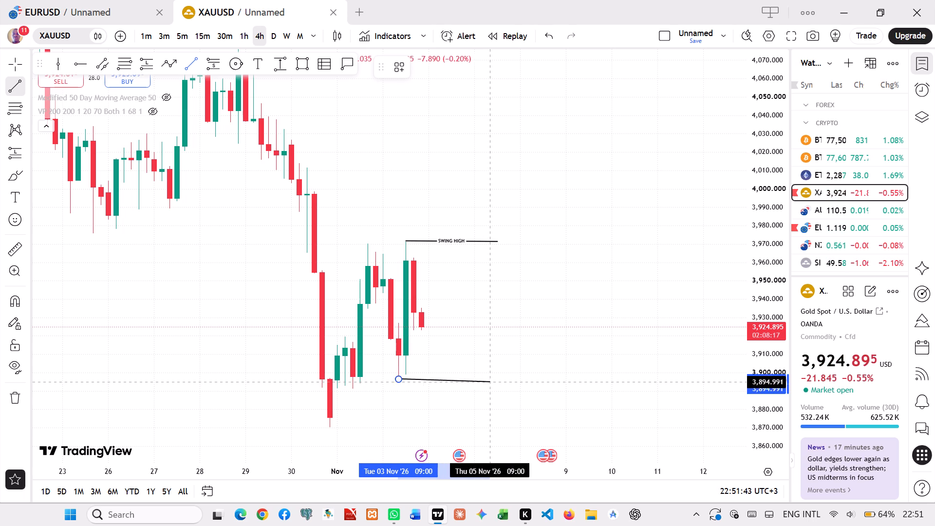
{"action": "left_click_drag", "start_coordinate": [487, 382], "coordinate": [488, 380]}
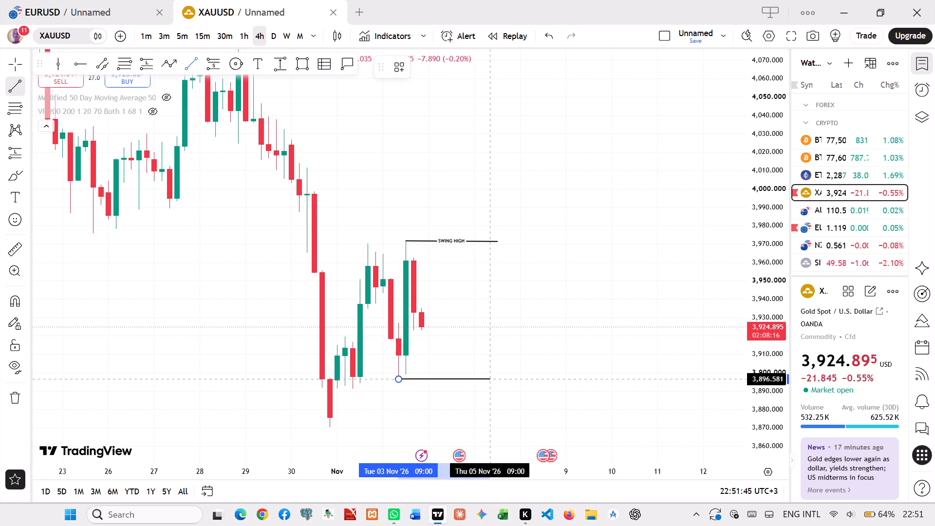
{"action": "left_click", "coordinate": [486, 379]}
{"action": "left_click", "coordinate": [452, 379]}
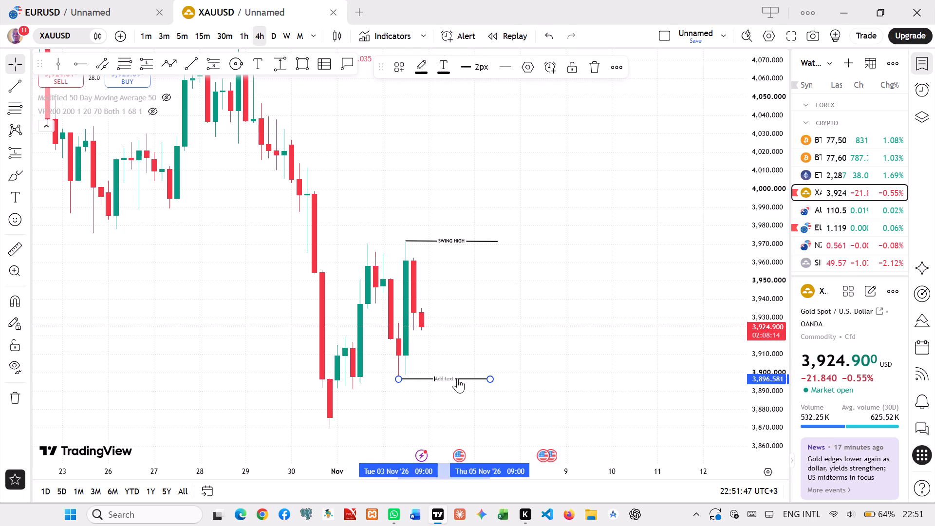
{"action": "type", "text": "SWING"}
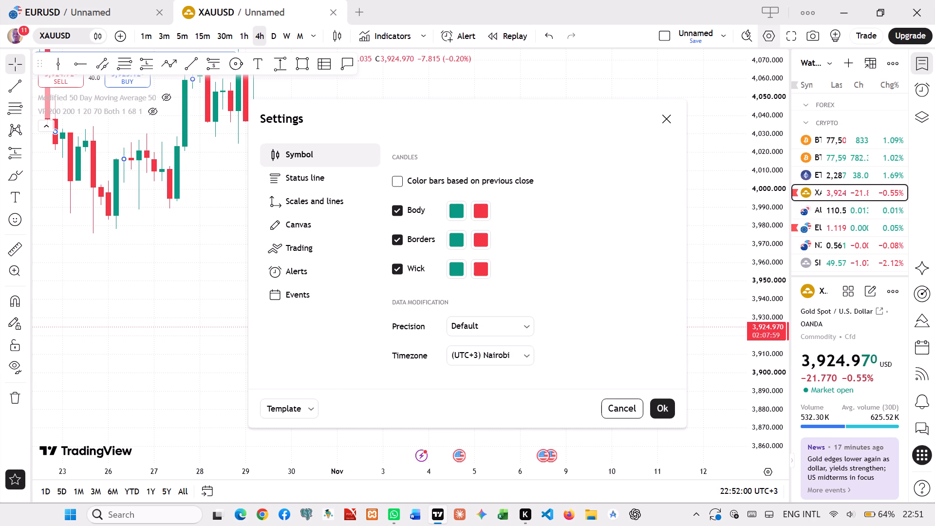
{"action": "left_click", "coordinate": [125, 320]}
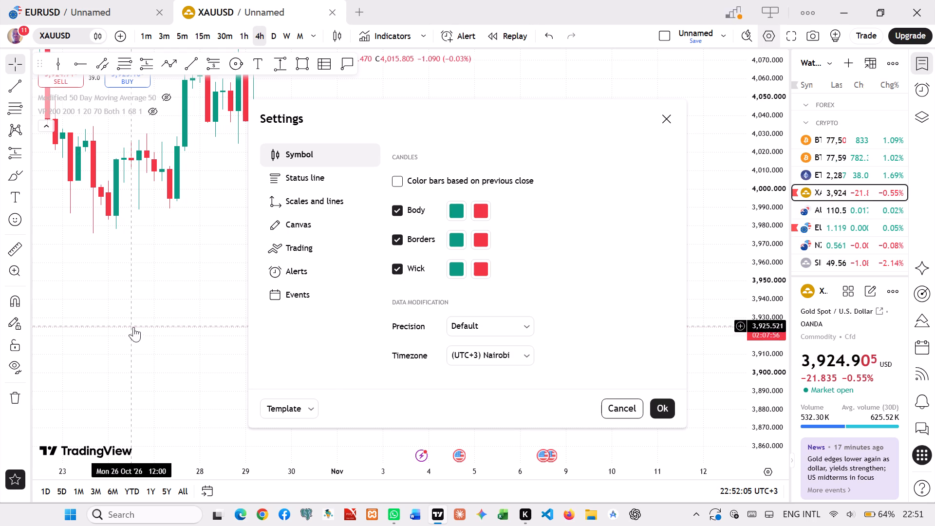
{"action": "left_click", "coordinate": [669, 118]}
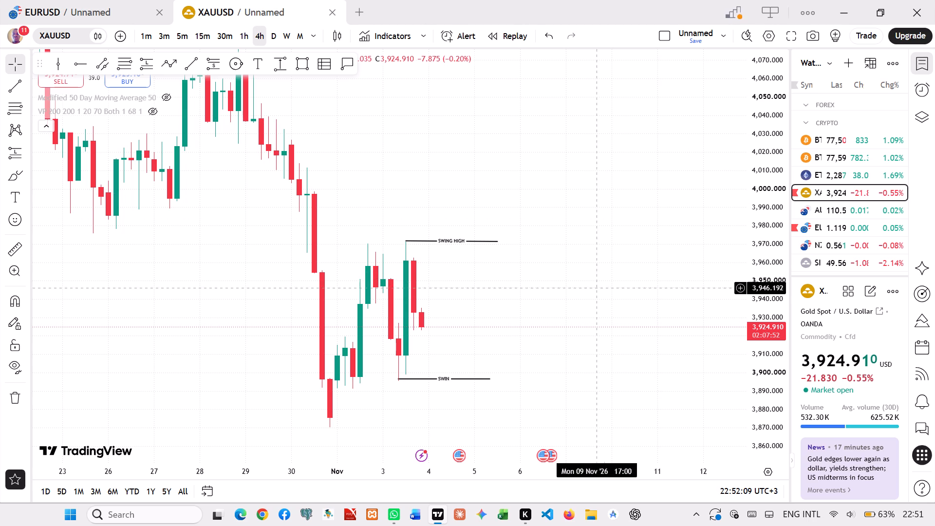
{"action": "left_click", "coordinate": [449, 376]}
{"action": "left_click", "coordinate": [448, 378]}
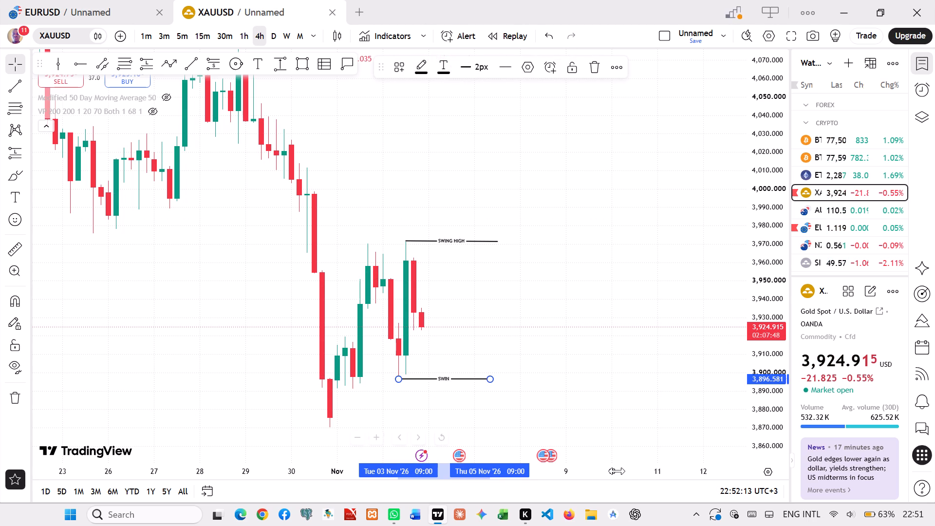
{"action": "key", "text": "g"}
{"action": "key", "text": "space"}
{"action": "type", "text": "LOW"}
{"action": "left_click", "coordinate": [473, 411]}
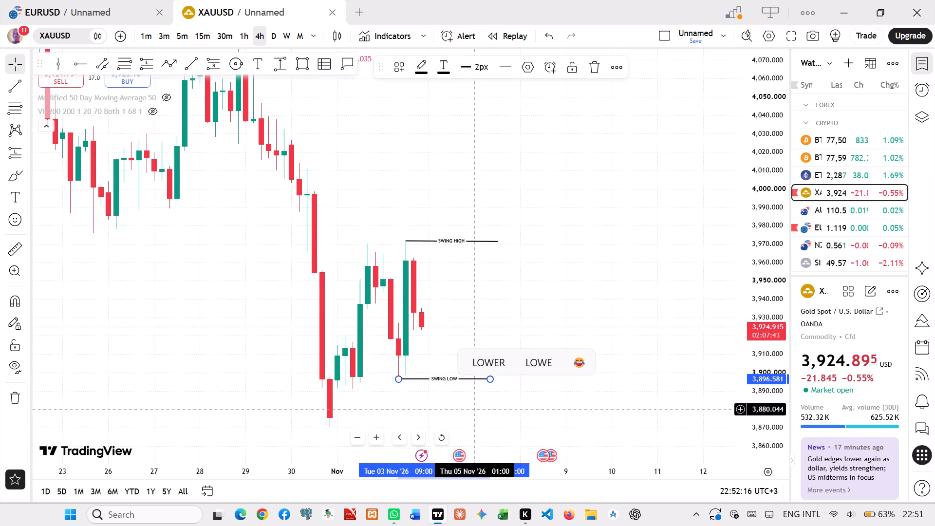
Draw a trendline at about 3,962 from the body top of the tall green 3 November candle to 5 November, below SWING HIGH.
{"action": "left_click_drag", "start_coordinate": [379, 402], "coordinate": [352, 333]}
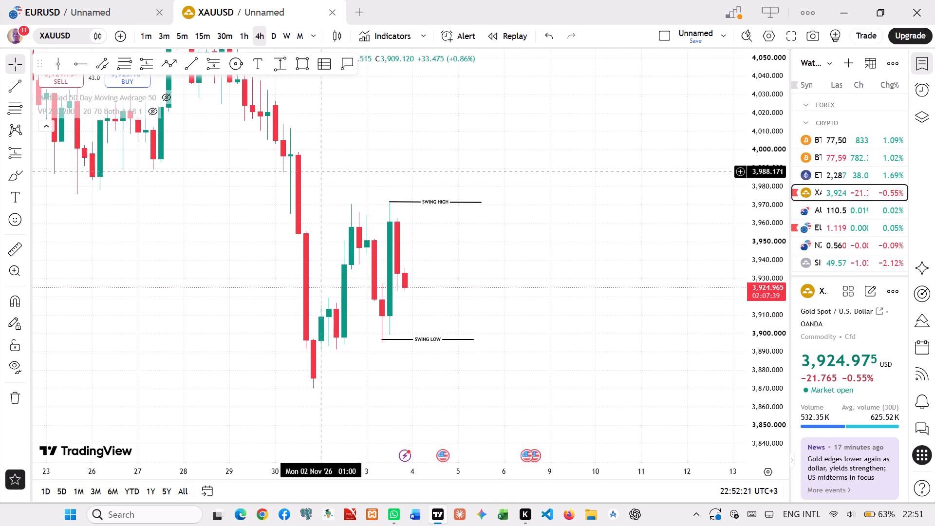
{"action": "left_click_drag", "start_coordinate": [326, 139], "coordinate": [389, 227]}
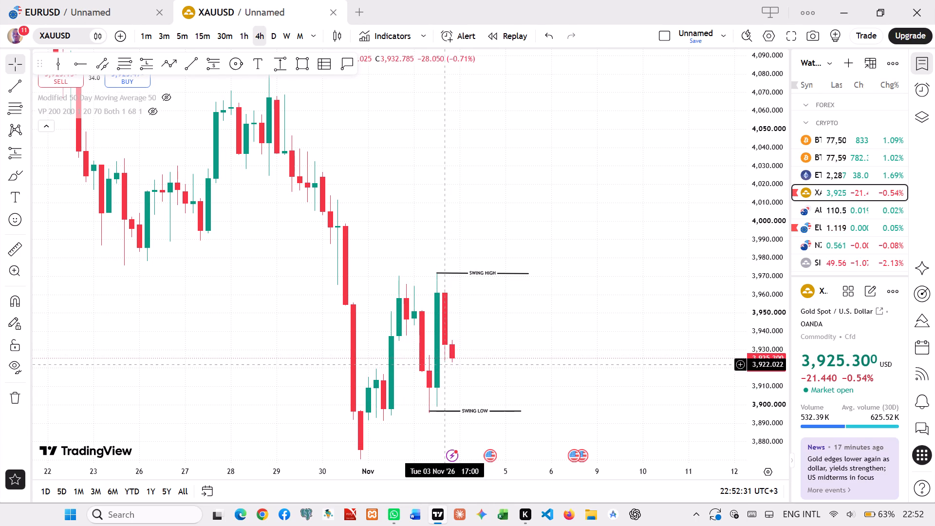
{"action": "left_click_drag", "start_coordinate": [401, 421], "coordinate": [366, 307]}
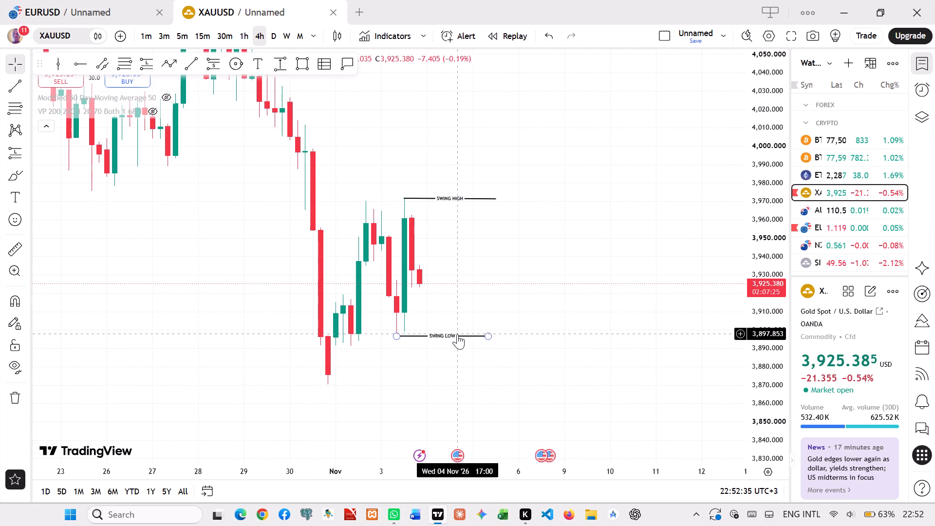
{"action": "left_click", "coordinate": [192, 65]}
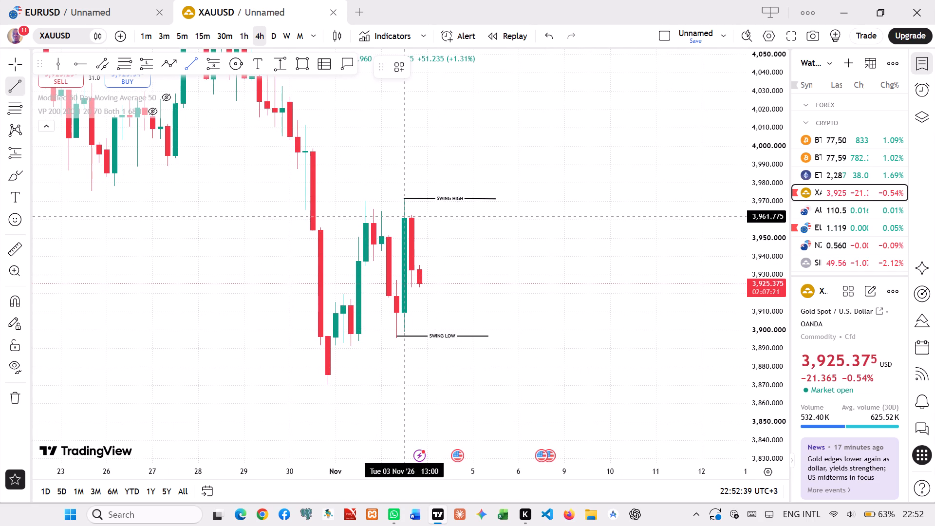
{"action": "left_click_drag", "start_coordinate": [405, 216], "coordinate": [492, 217]}
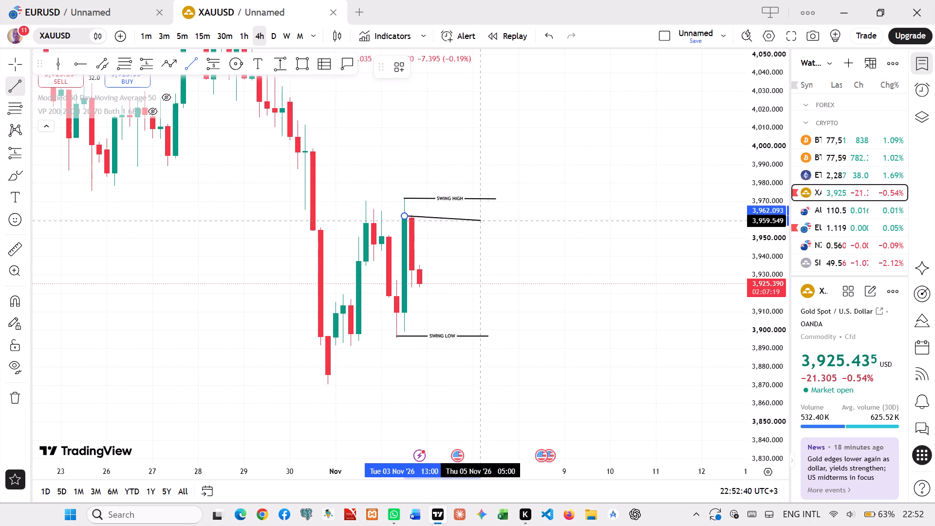
{"action": "left_click_drag", "start_coordinate": [492, 217], "coordinate": [504, 217]}
{"action": "left_click", "coordinate": [504, 217]}
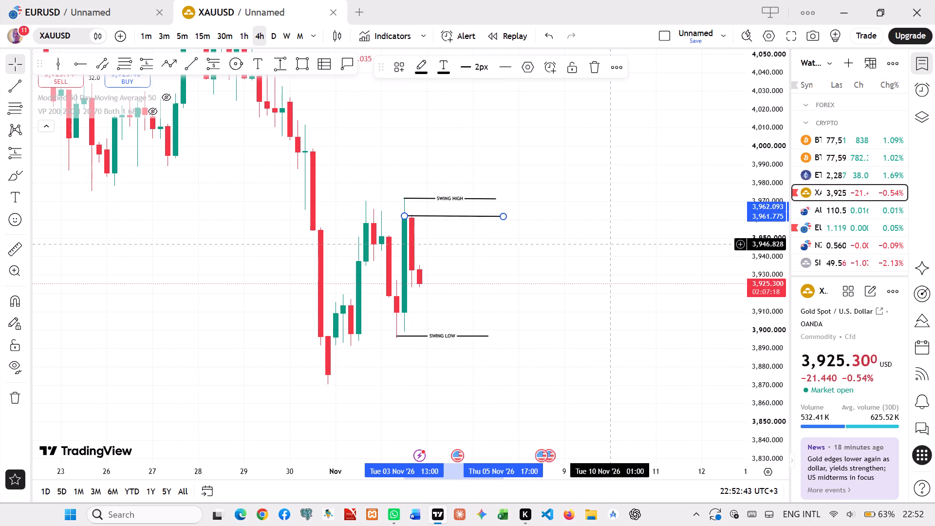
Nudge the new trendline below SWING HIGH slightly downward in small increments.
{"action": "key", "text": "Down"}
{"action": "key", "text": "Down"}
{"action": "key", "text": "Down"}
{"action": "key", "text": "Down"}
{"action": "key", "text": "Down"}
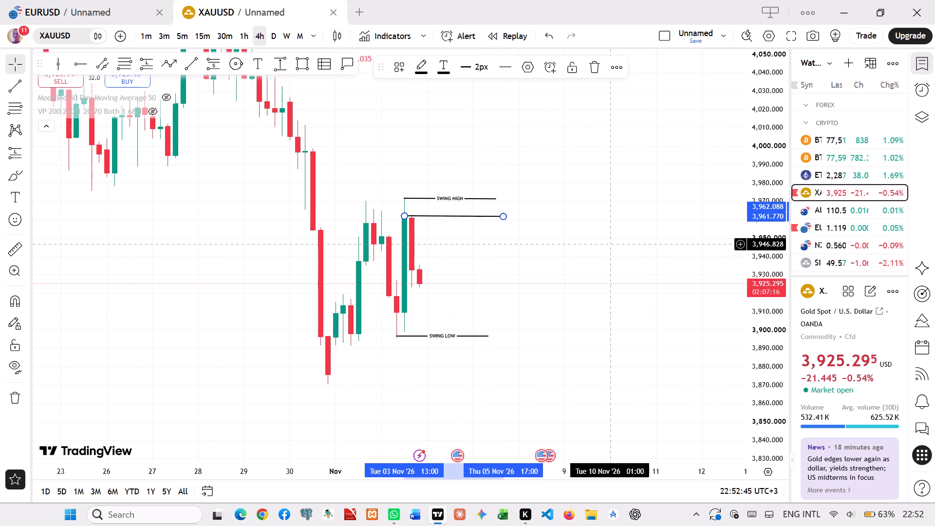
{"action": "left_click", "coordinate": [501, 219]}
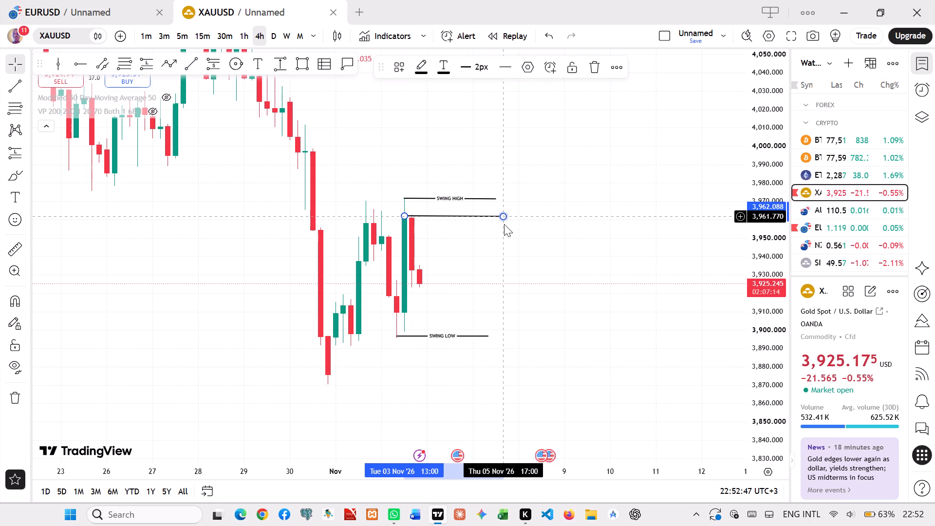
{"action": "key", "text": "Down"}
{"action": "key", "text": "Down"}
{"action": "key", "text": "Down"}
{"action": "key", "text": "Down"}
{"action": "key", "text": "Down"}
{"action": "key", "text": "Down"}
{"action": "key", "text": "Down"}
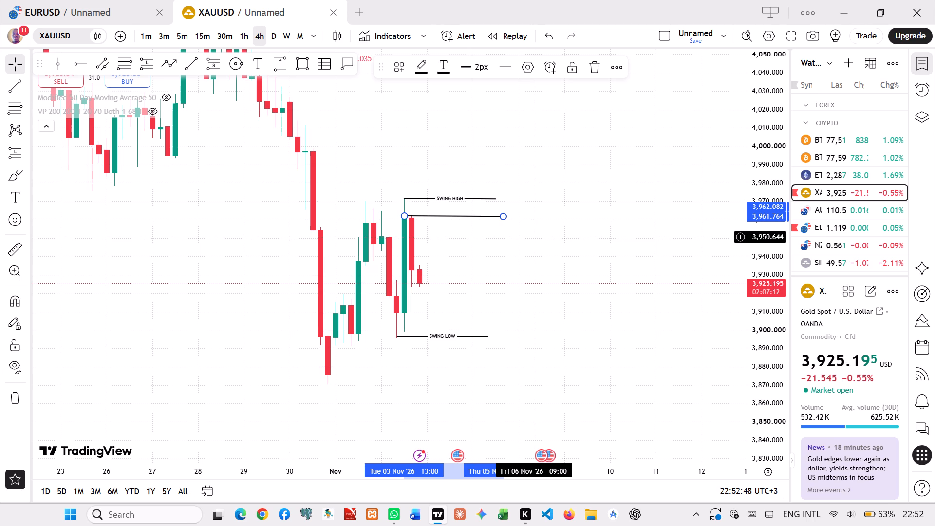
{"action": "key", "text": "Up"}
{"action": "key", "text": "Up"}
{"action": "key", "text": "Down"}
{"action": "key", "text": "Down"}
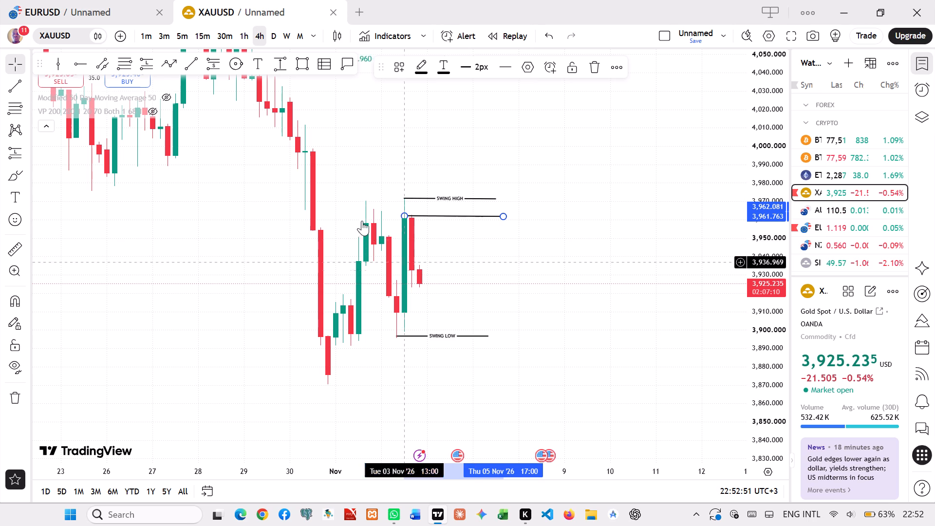
Move both ends of the unlabelled trendline to about 3,961, level with the body top of the green 3 November candle.
{"action": "left_click_drag", "start_coordinate": [405, 214], "coordinate": [408, 221]}
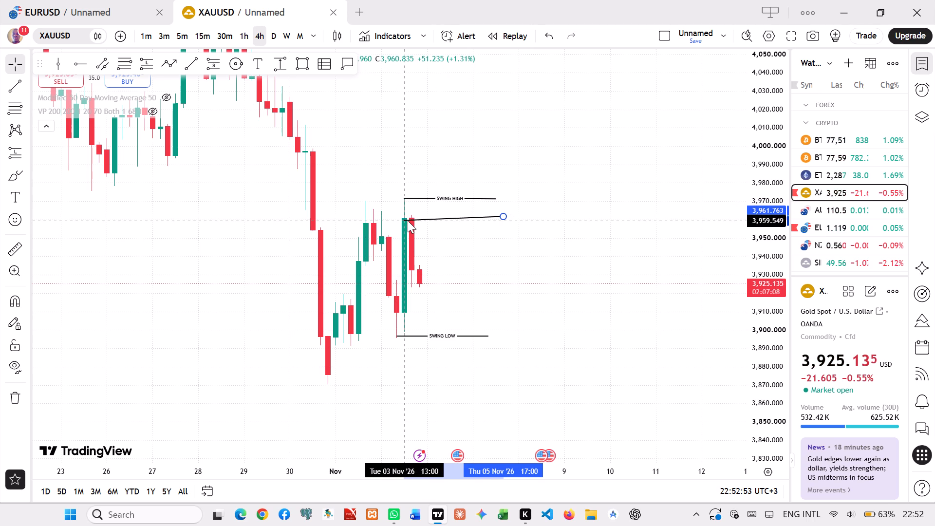
{"action": "left_click_drag", "start_coordinate": [408, 221], "coordinate": [401, 219]}
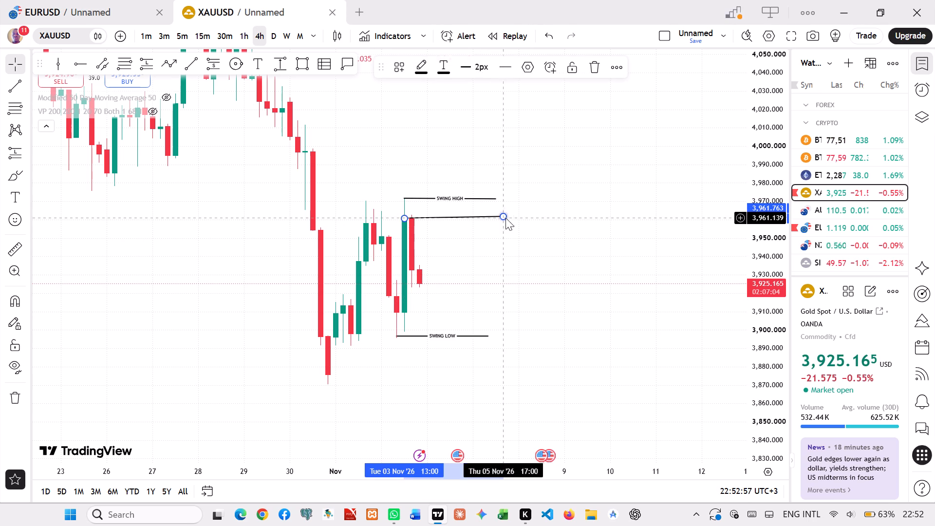
{"action": "left_click", "coordinate": [502, 217]}
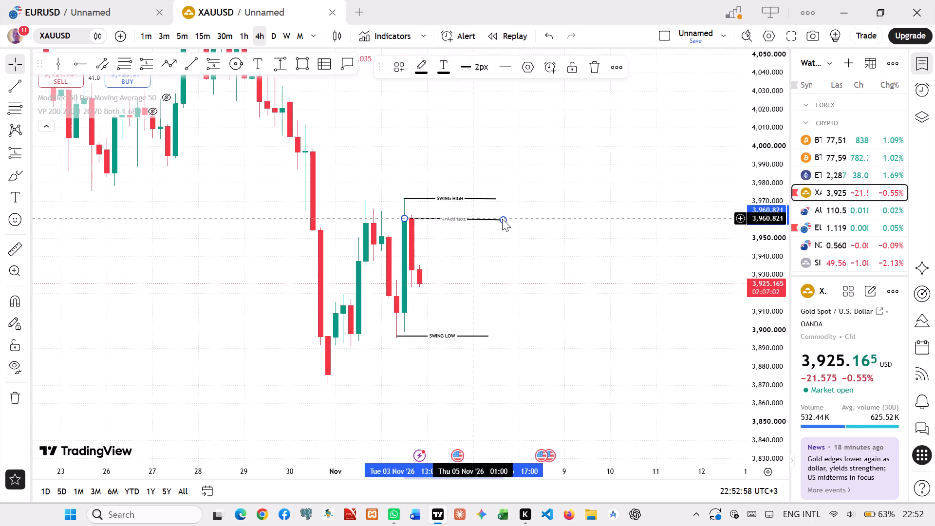
Level the trendline below SWING HIGH at about 3,961 and label it 4HR RESISTANCE.
{"action": "left_click", "coordinate": [504, 218]}
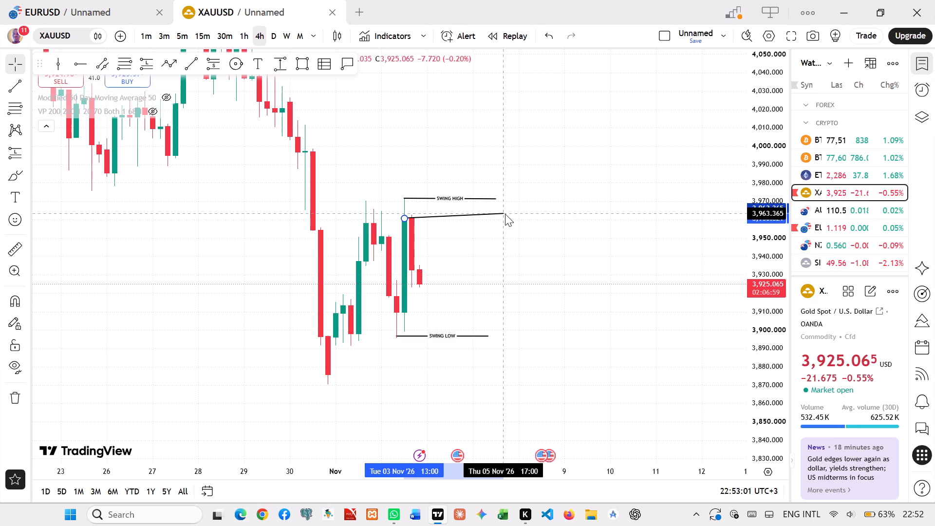
{"action": "double_click", "coordinate": [466, 221]}
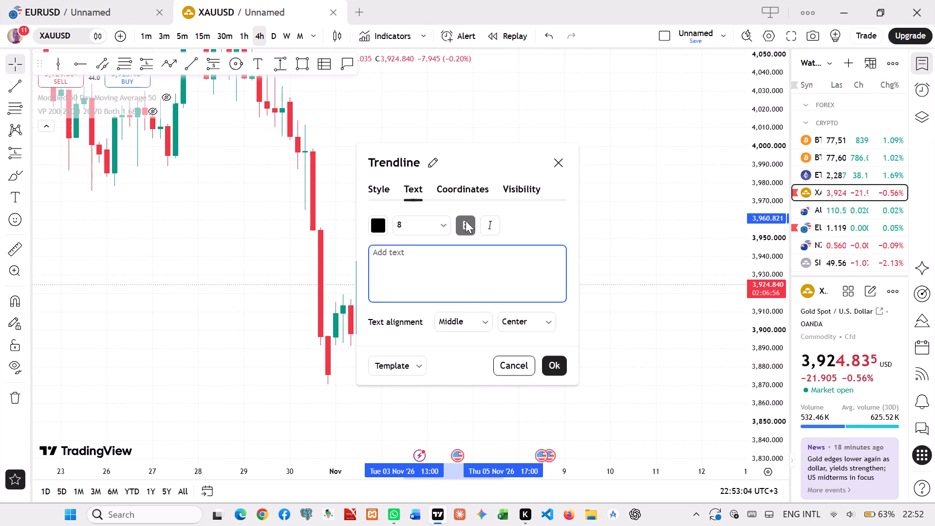
{"action": "type", "text": "4HR RESISTANCE"}
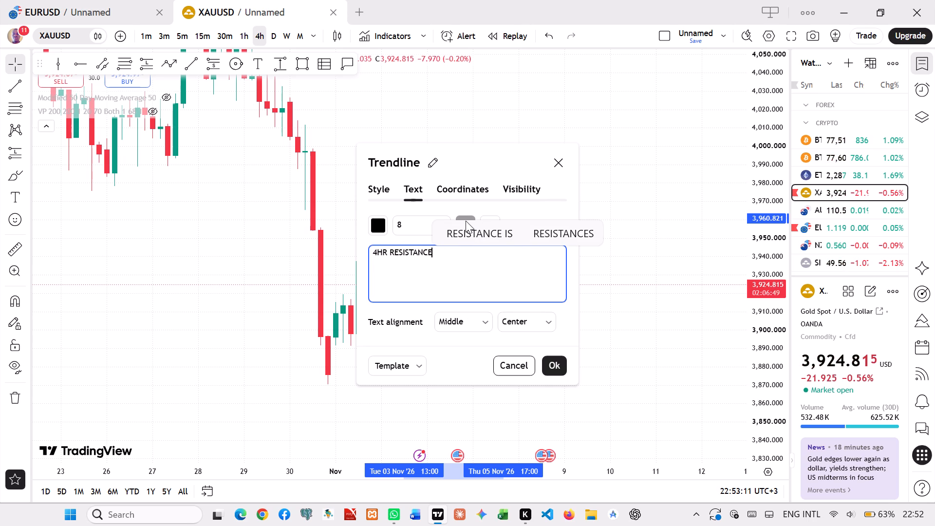
{"action": "left_click", "coordinate": [554, 364]}
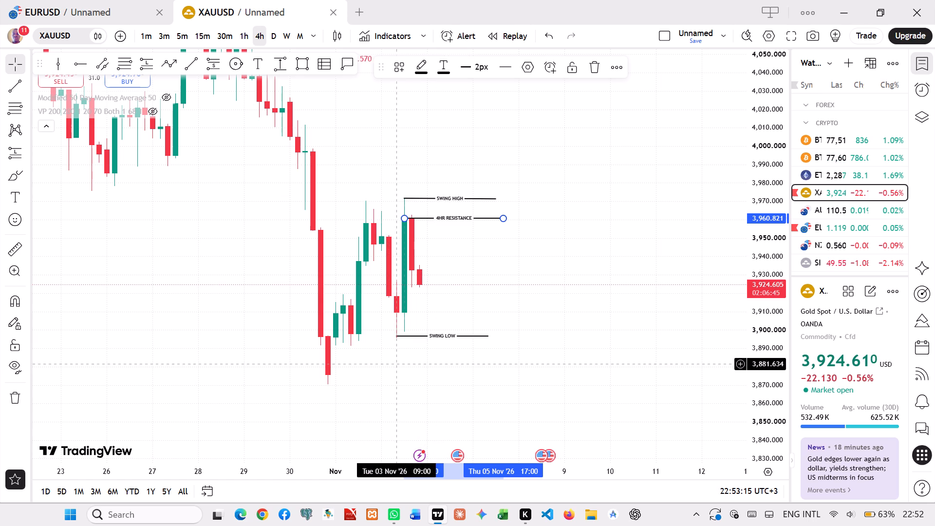
Draw a near-horizontal trendline at about 3,909 from the 3 November candle body low to 5 November and label it 4HR POI.
{"action": "left_click", "coordinate": [186, 59]}
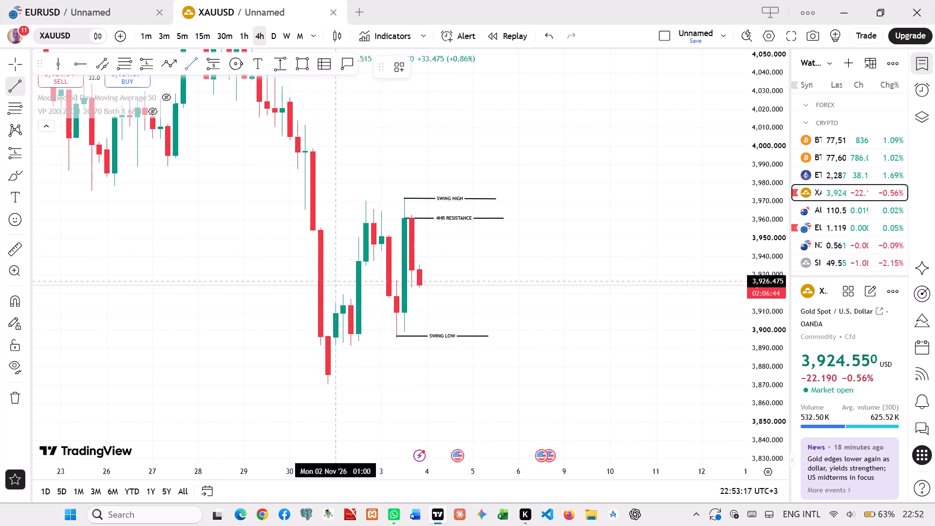
{"action": "left_click_drag", "start_coordinate": [394, 313], "coordinate": [485, 313]}
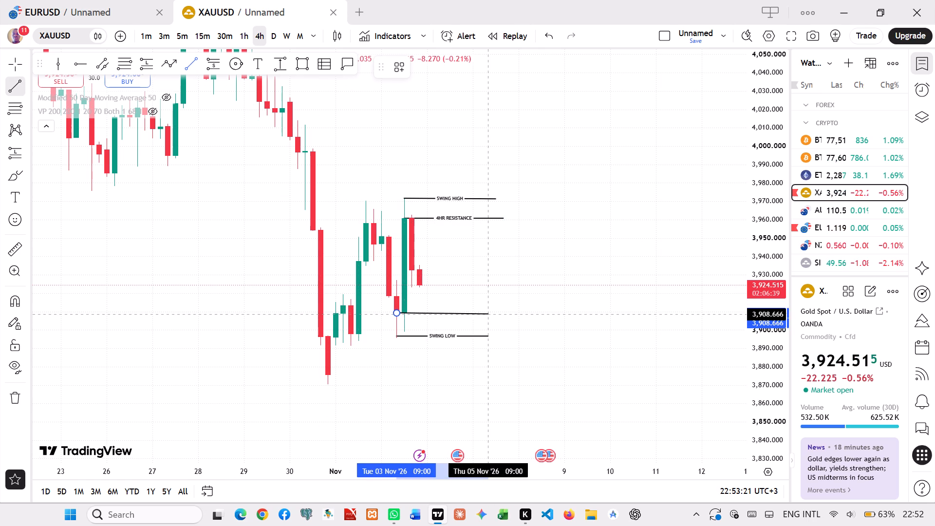
{"action": "left_click_drag", "start_coordinate": [485, 313], "coordinate": [506, 311]}
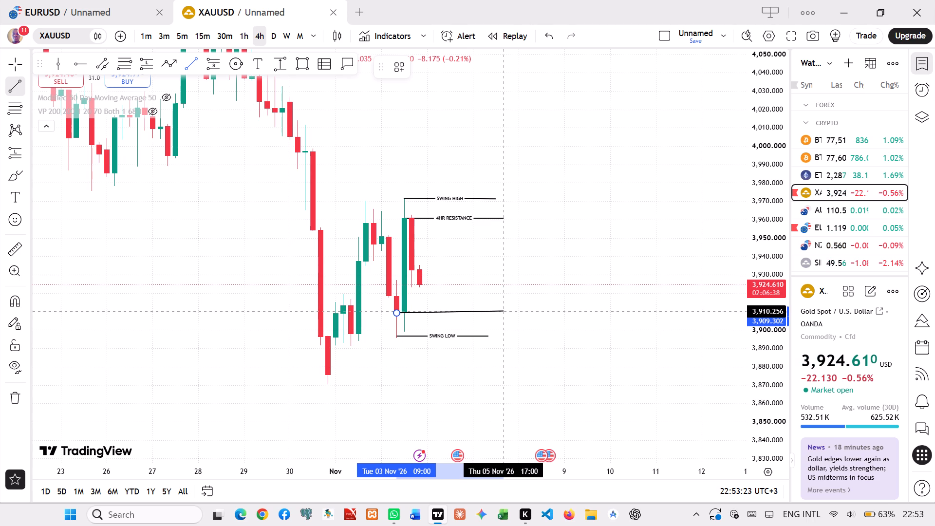
{"action": "left_click_drag", "start_coordinate": [506, 311], "coordinate": [508, 313]}
{"action": "left_click", "coordinate": [508, 313]}
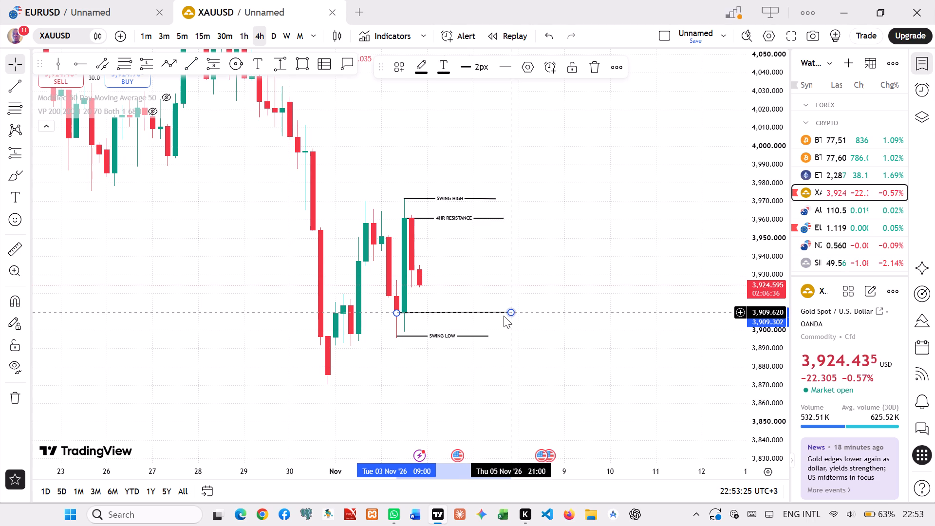
{"action": "left_click", "coordinate": [461, 313]}
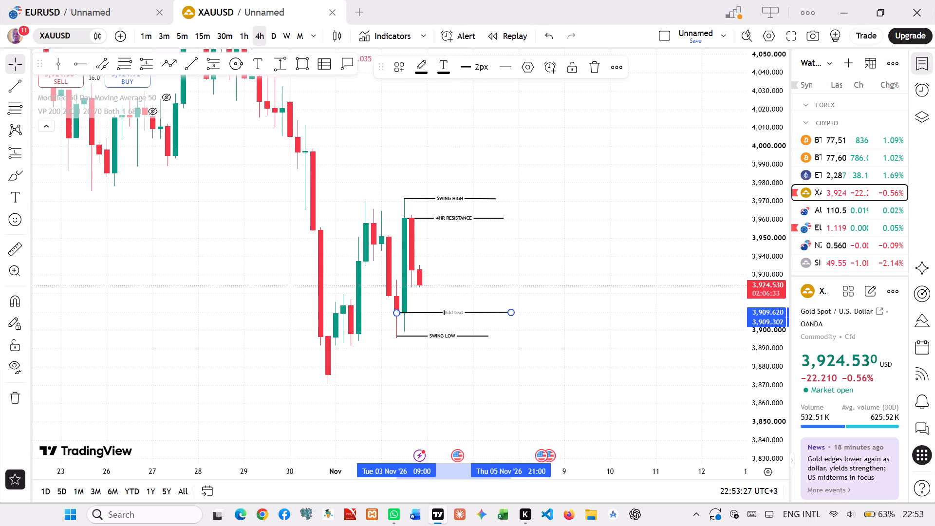
{"action": "type", "text": "4GR"}
{"action": "key", "text": "BackSpace"}
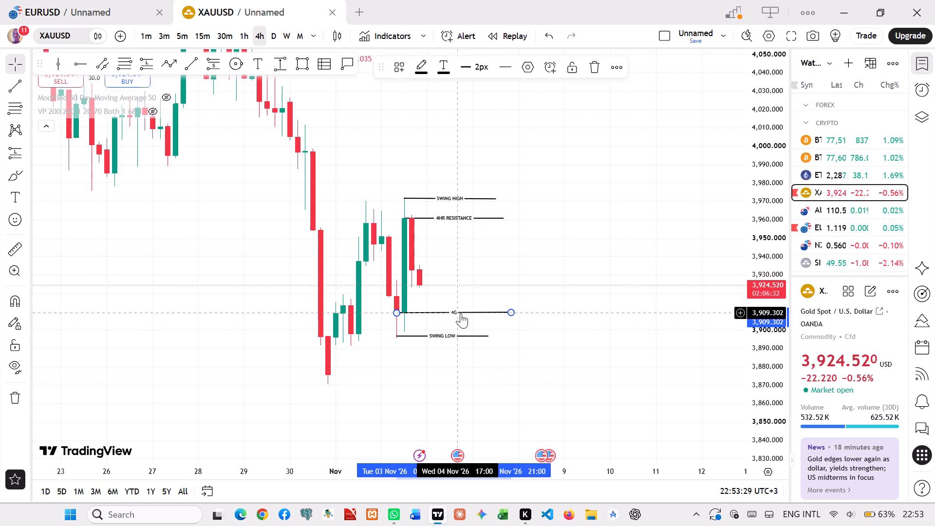
{"action": "key", "text": "BackSpace"}
{"action": "type", "text": "HR POI"}
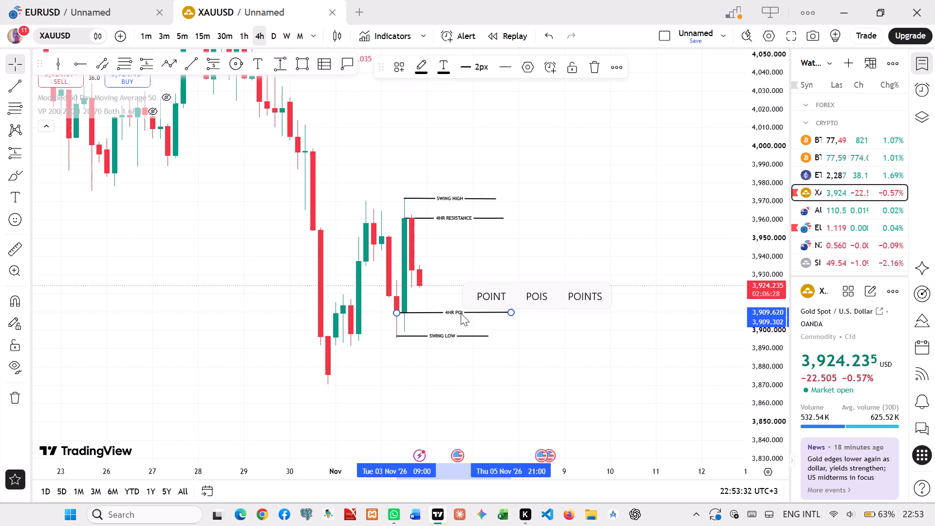
{"action": "left_click", "coordinate": [572, 395]}
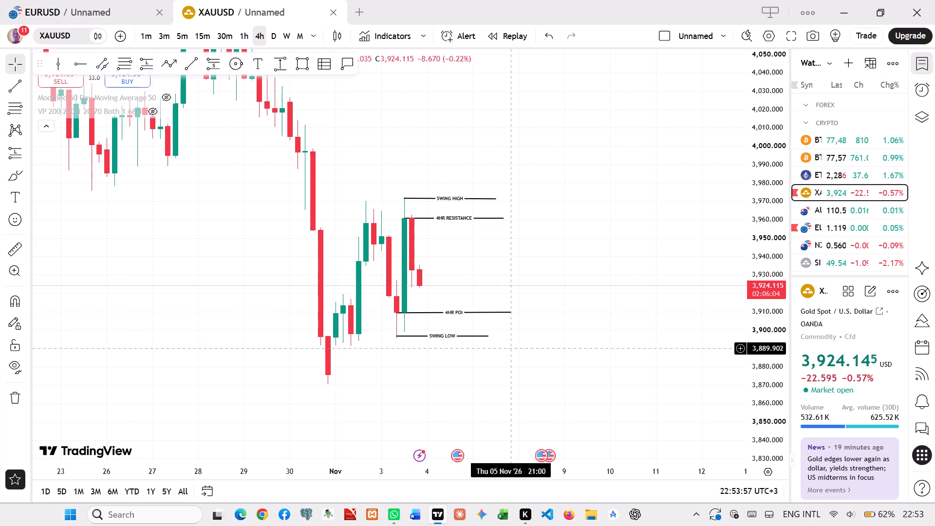
On the 1-hour chart, draw a rectangle from about 3,911 to 3,898 at the 3 November low and extend it to 5 November 16:00.
{"action": "left_click", "coordinate": [248, 36]}
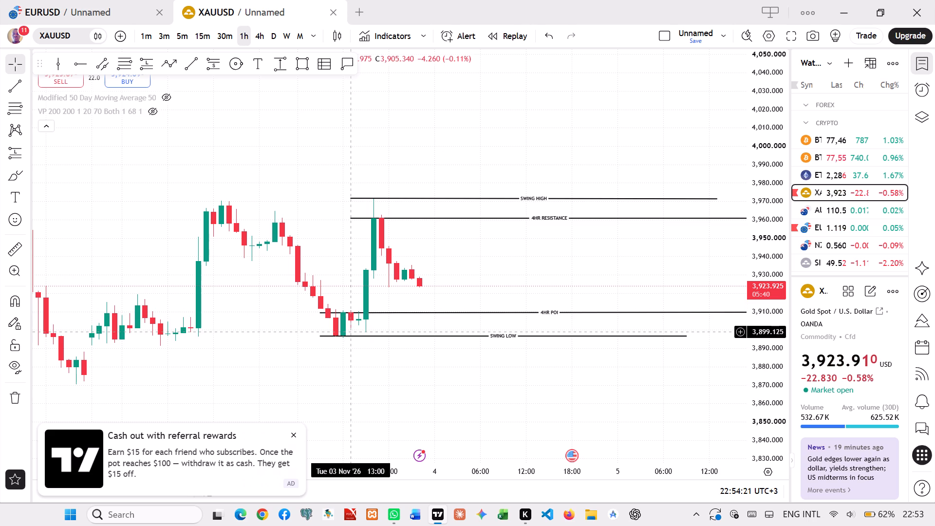
{"action": "left_click_drag", "start_coordinate": [477, 270], "coordinate": [458, 264]}
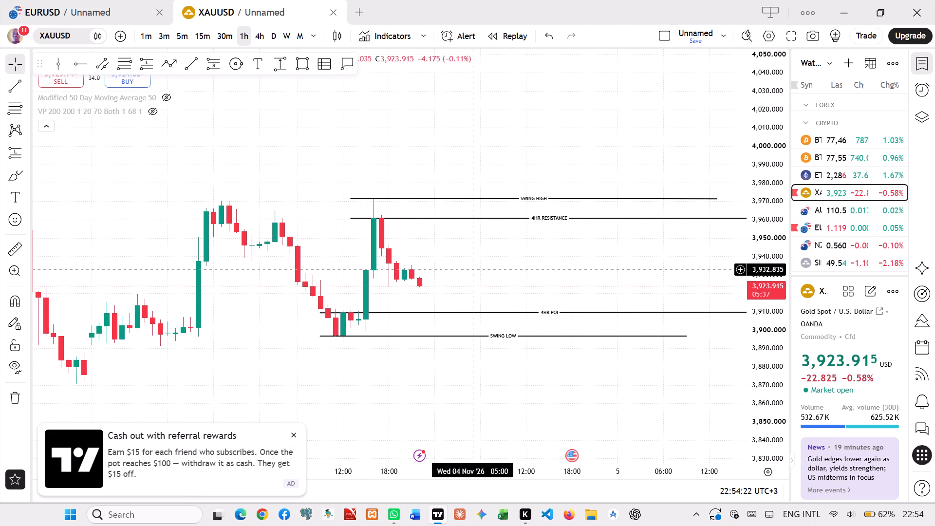
{"action": "left_click_drag", "start_coordinate": [458, 264], "coordinate": [389, 245]}
{"action": "left_click", "coordinate": [298, 61]}
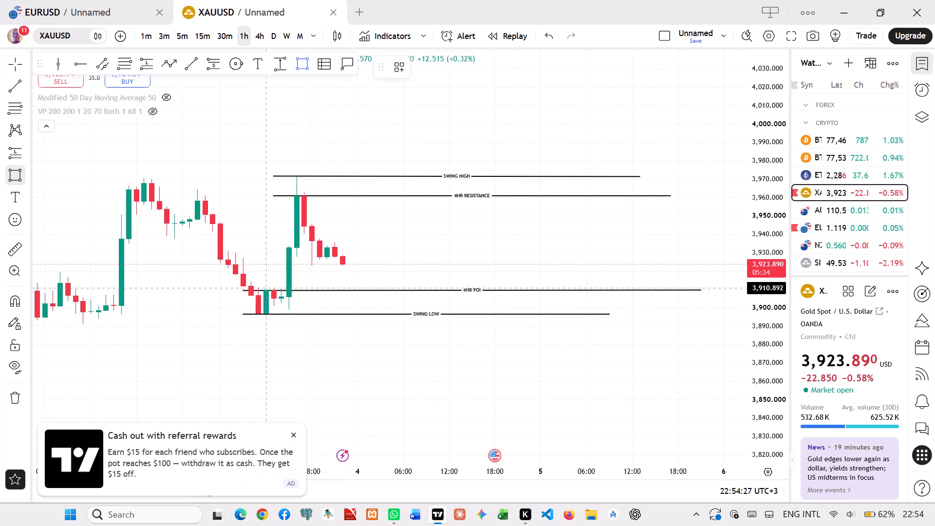
{"action": "left_click_drag", "start_coordinate": [266, 288], "coordinate": [274, 315]}
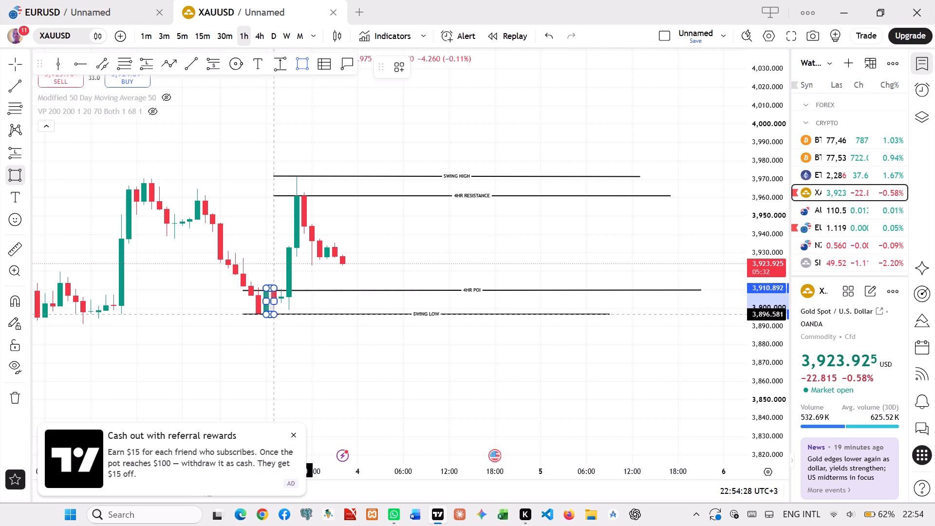
{"action": "left_click", "coordinate": [274, 313]}
{"action": "left_click_drag", "start_coordinate": [273, 299], "coordinate": [275, 300]}
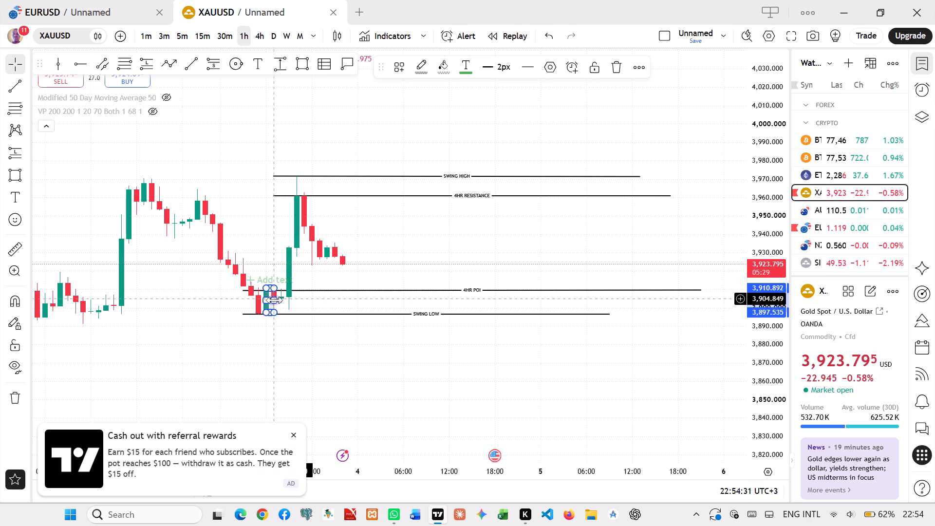
{"action": "left_click_drag", "start_coordinate": [275, 300], "coordinate": [651, 307]}
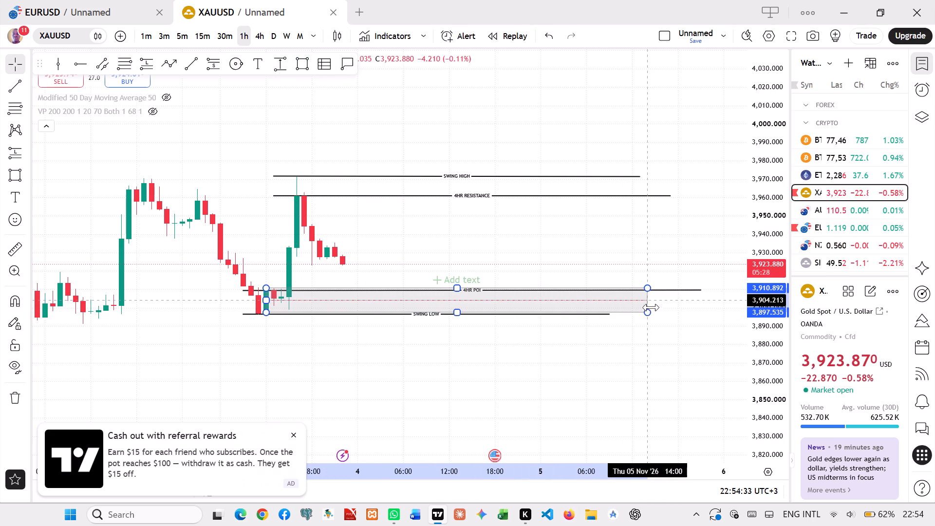
{"action": "left_click_drag", "start_coordinate": [651, 307], "coordinate": [666, 306]}
Label the rectangle 1HR DEMAND ZONE.
{"action": "left_click", "coordinate": [458, 281]}
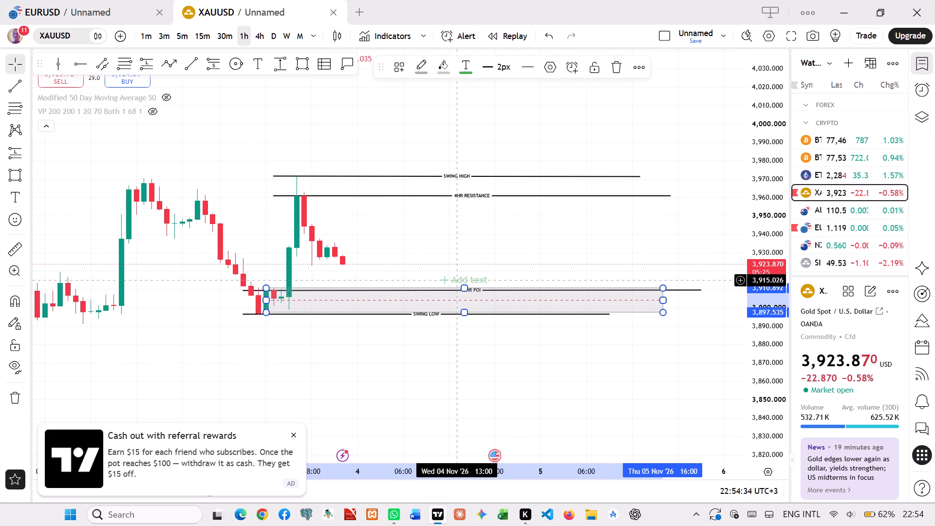
{"action": "type", "text": "1HR"}
{"action": "key", "text": "space"}
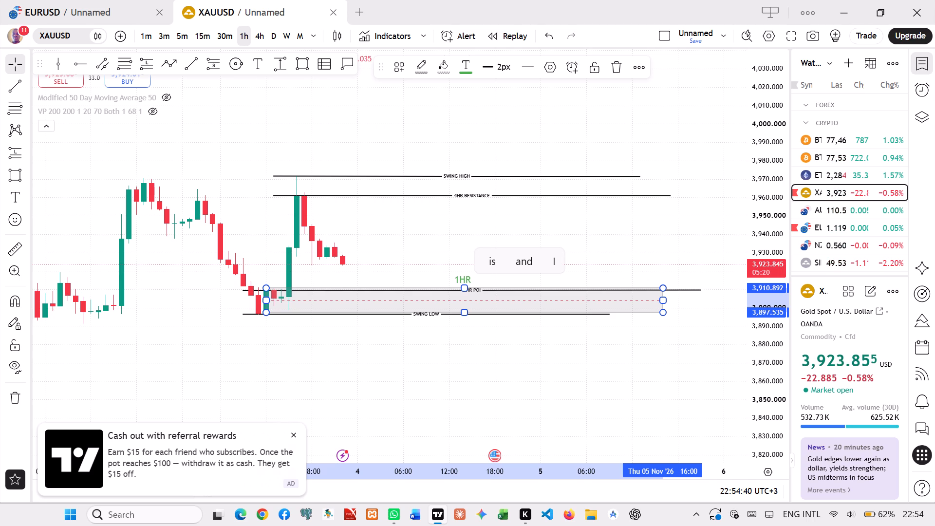
{"action": "type", "text": "DEMAND ZONE"}
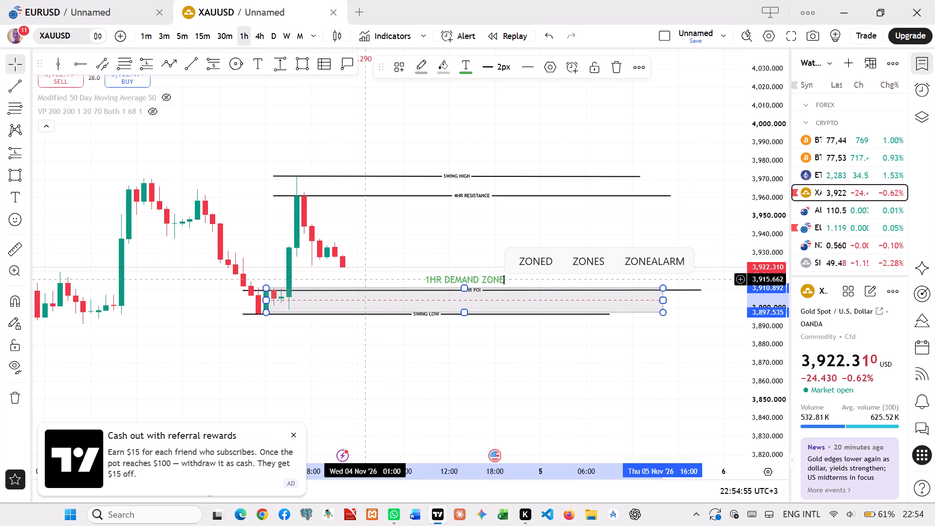
Switch to the 30-minute chart and examine the price action around the 1HR DEMAND ZONE.
{"action": "left_click_drag", "start_coordinate": [358, 364], "coordinate": [476, 258]}
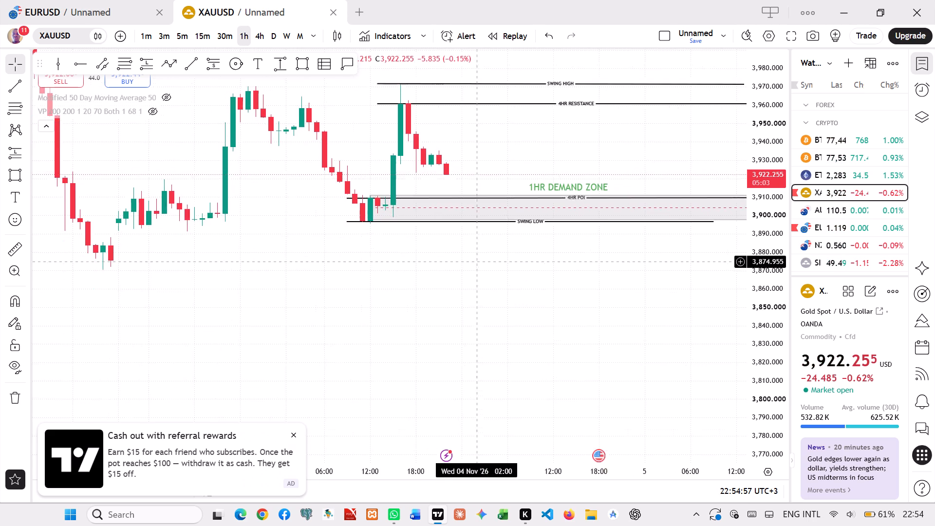
{"action": "left_click_drag", "start_coordinate": [476, 258], "coordinate": [477, 256]}
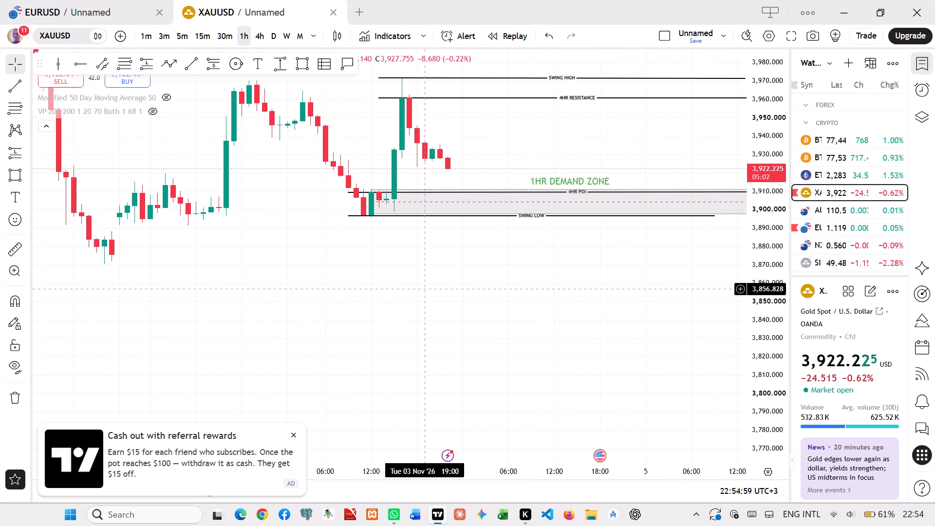
{"action": "left_click_drag", "start_coordinate": [442, 258], "coordinate": [338, 310]}
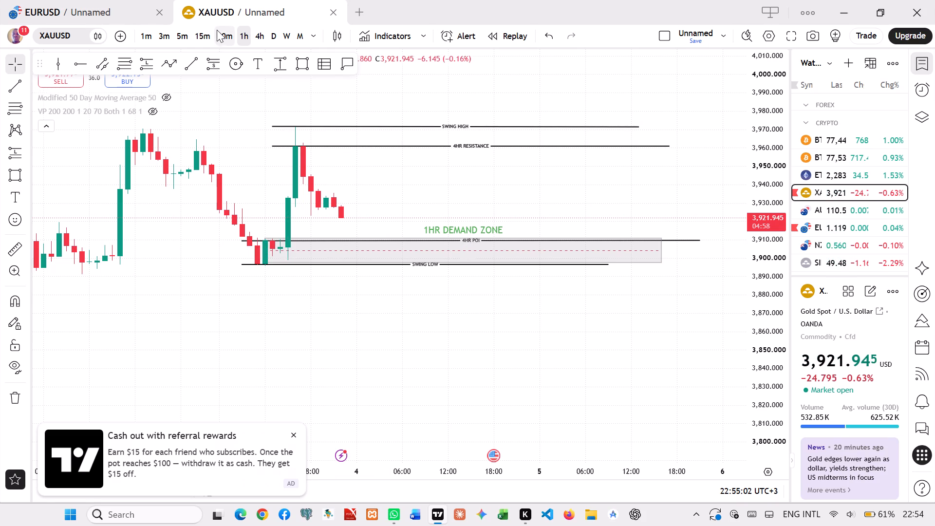
{"action": "left_click", "coordinate": [217, 31]}
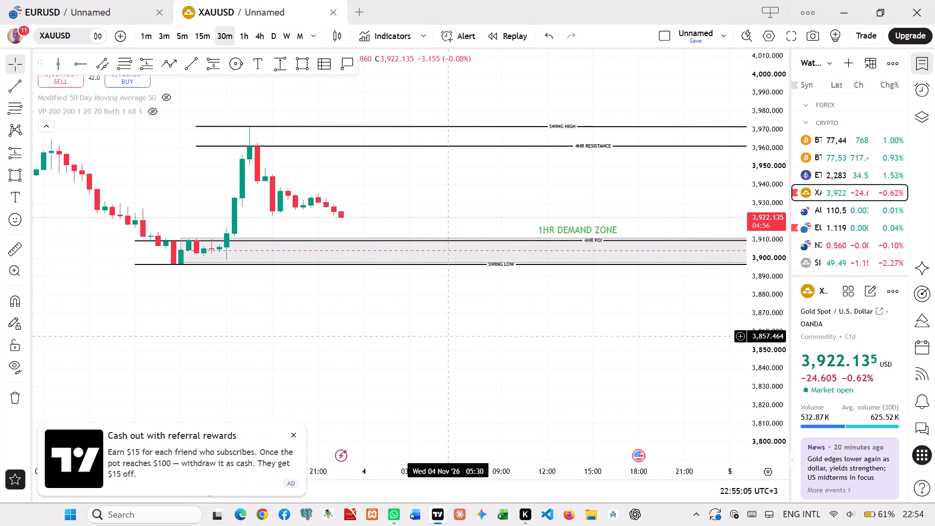
{"action": "scroll", "coordinate": [759, 308], "scroll_direction": "up", "scroll_amount": 6}
{"action": "scroll", "coordinate": [486, 394], "scroll_direction": "down", "scroll_amount": 5}
{"action": "left_click_drag", "start_coordinate": [501, 357], "coordinate": [496, 435]}
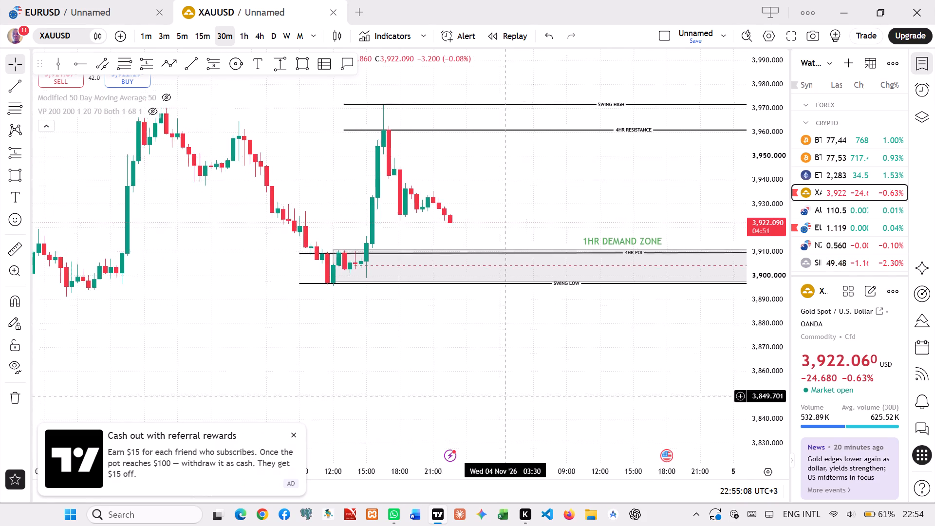
{"action": "left_click_drag", "start_coordinate": [496, 435], "coordinate": [466, 476]}
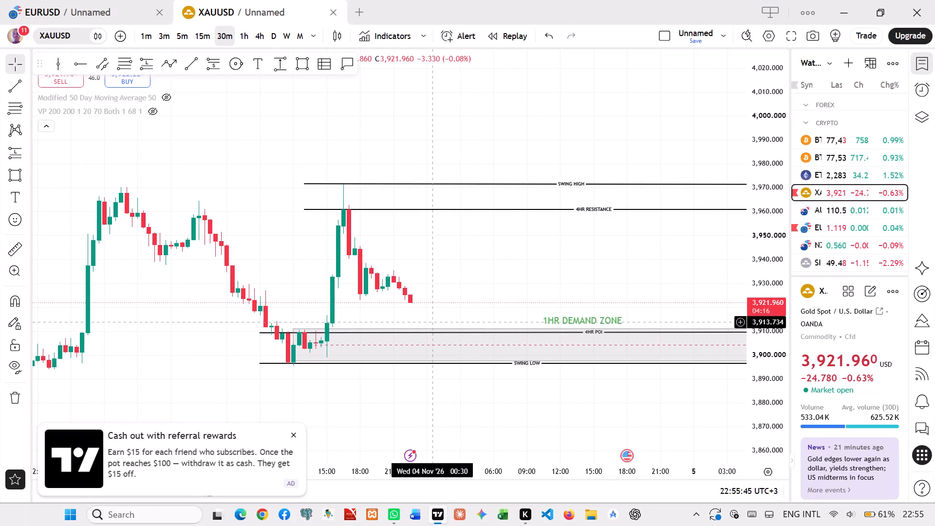
Place a long position with entry at about 3,912, target at about 3,961 on 4HR RESISTANCE and stop at about 3,902.
{"action": "left_click", "coordinate": [146, 63]}
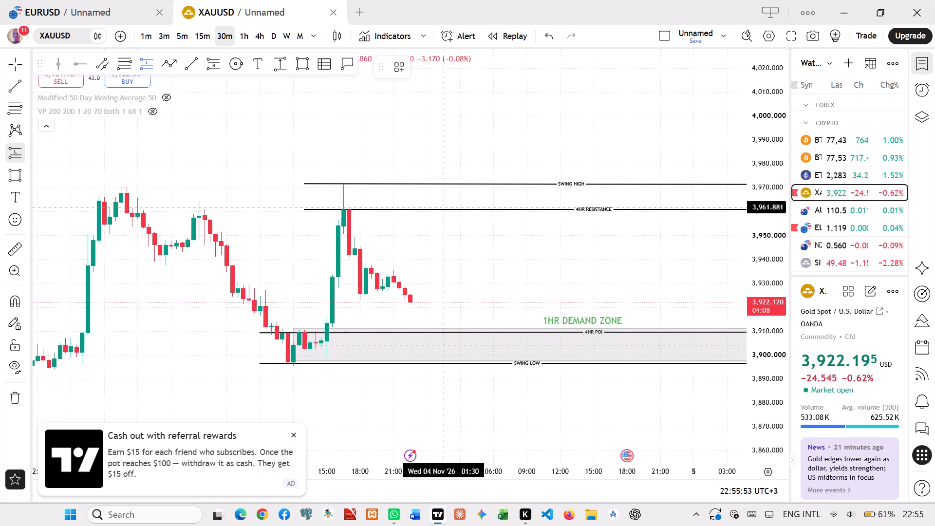
{"action": "left_click", "coordinate": [425, 327]}
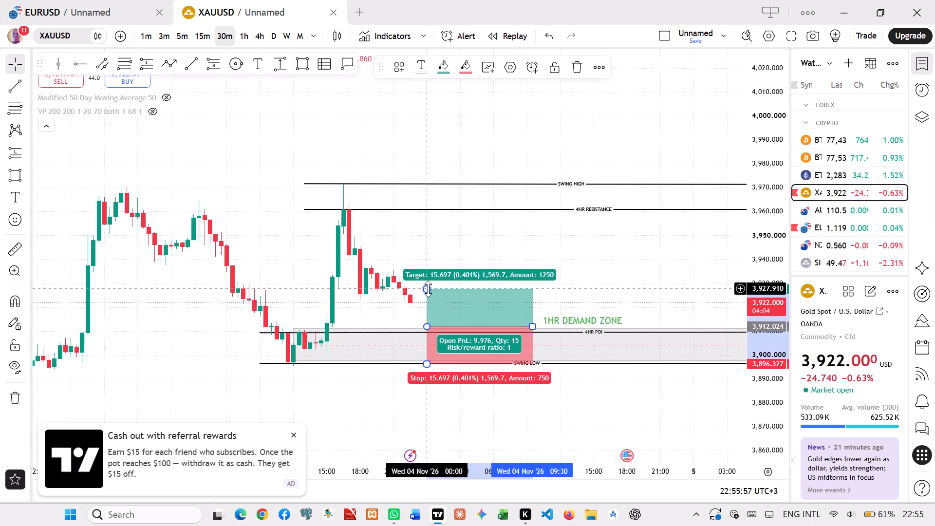
{"action": "left_click_drag", "start_coordinate": [428, 289], "coordinate": [418, 210]}
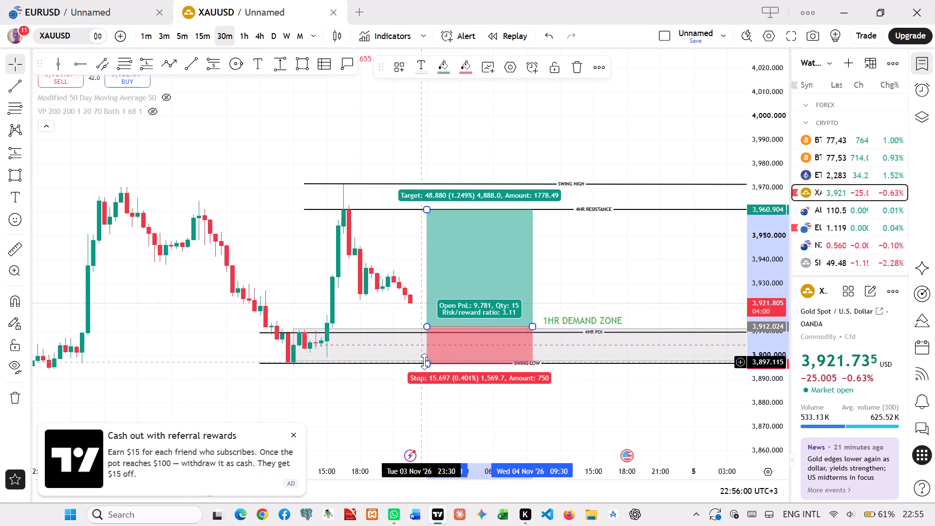
{"action": "left_click_drag", "start_coordinate": [424, 361], "coordinate": [430, 351]}
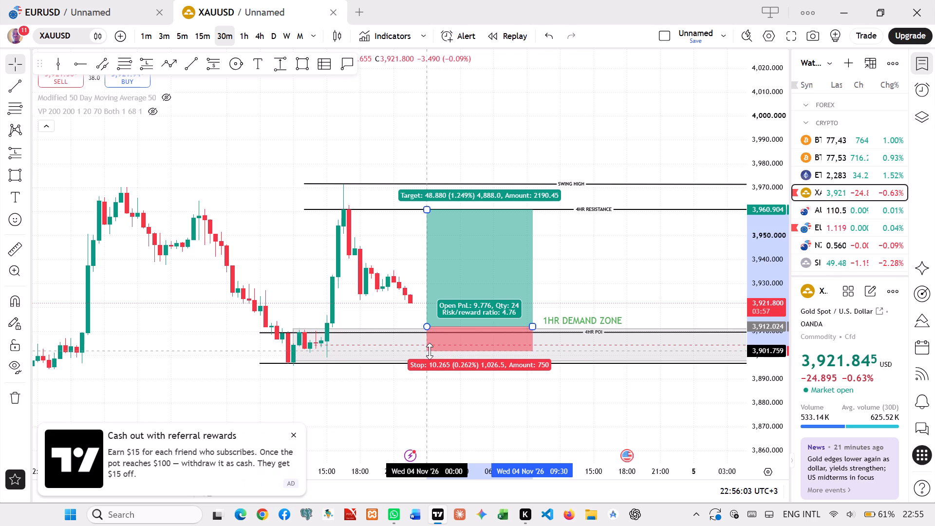
{"action": "left_click_drag", "start_coordinate": [430, 351], "coordinate": [430, 351]}
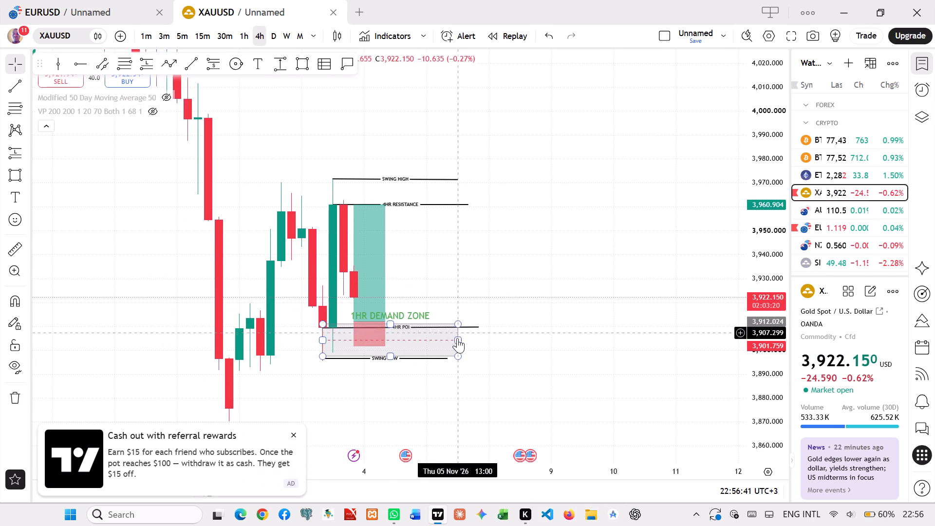
On the 1-hour chart, draw a short trend line from about 3,926 to 3,914 beneath the 3 November pullback candles.
{"action": "left_click", "coordinate": [239, 36]}
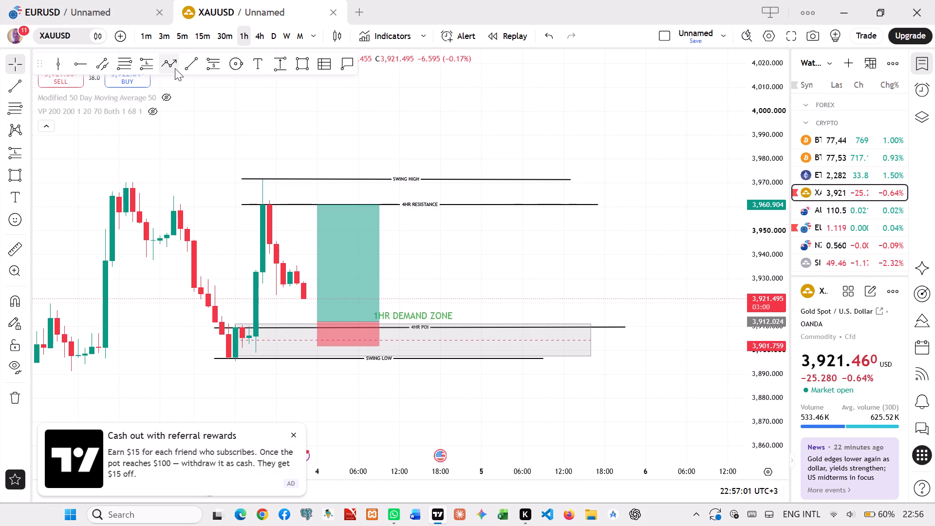
{"action": "left_click", "coordinate": [189, 64]}
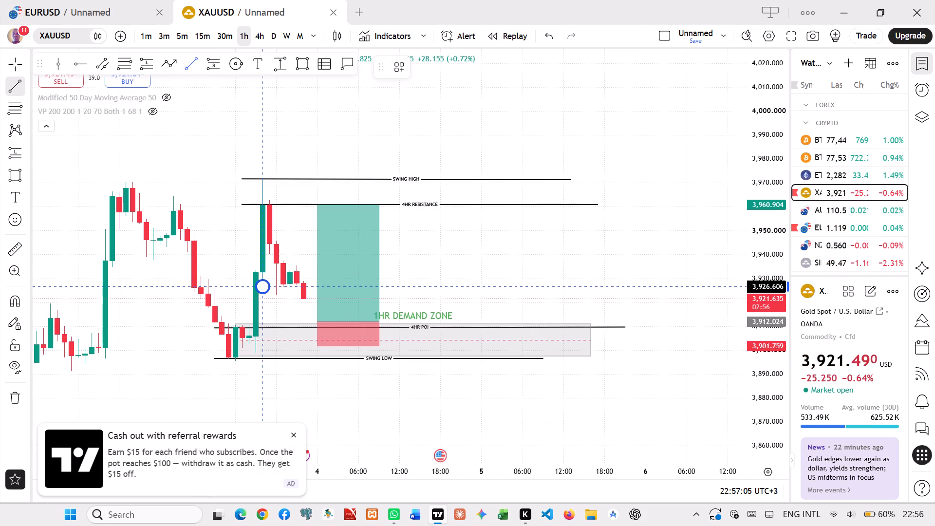
{"action": "left_click_drag", "start_coordinate": [263, 289], "coordinate": [280, 289]}
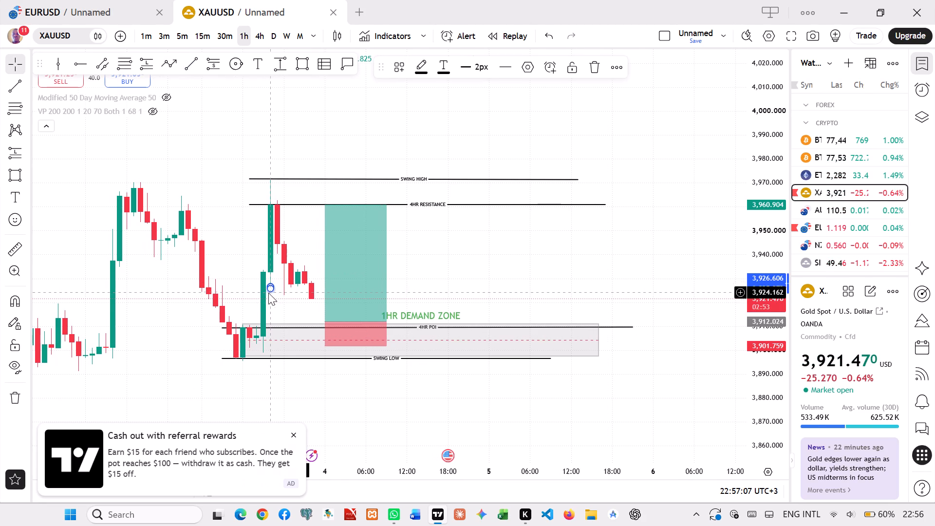
{"action": "left_click_drag", "start_coordinate": [268, 286], "coordinate": [323, 284]}
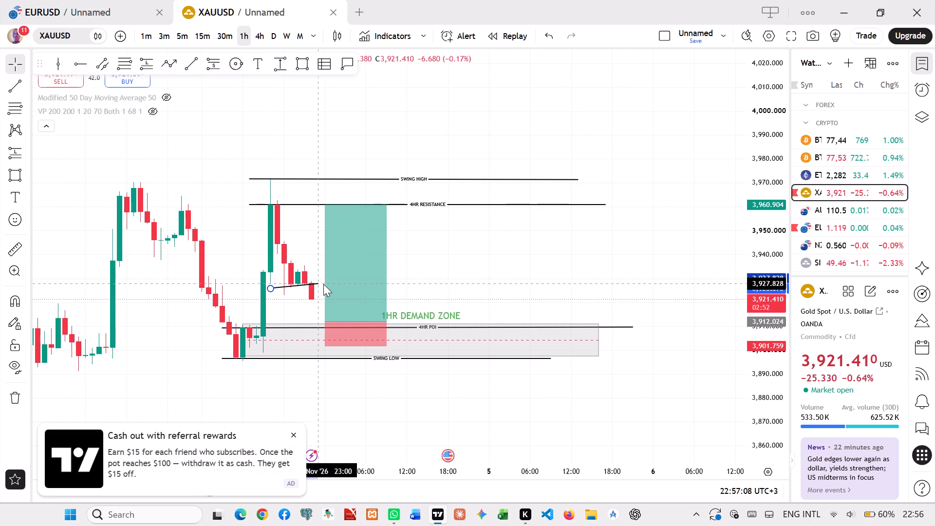
{"action": "left_click_drag", "start_coordinate": [323, 284], "coordinate": [329, 284]}
{"action": "left_click_drag", "start_coordinate": [329, 284], "coordinate": [293, 317]}
{"action": "left_click", "coordinate": [293, 317]}
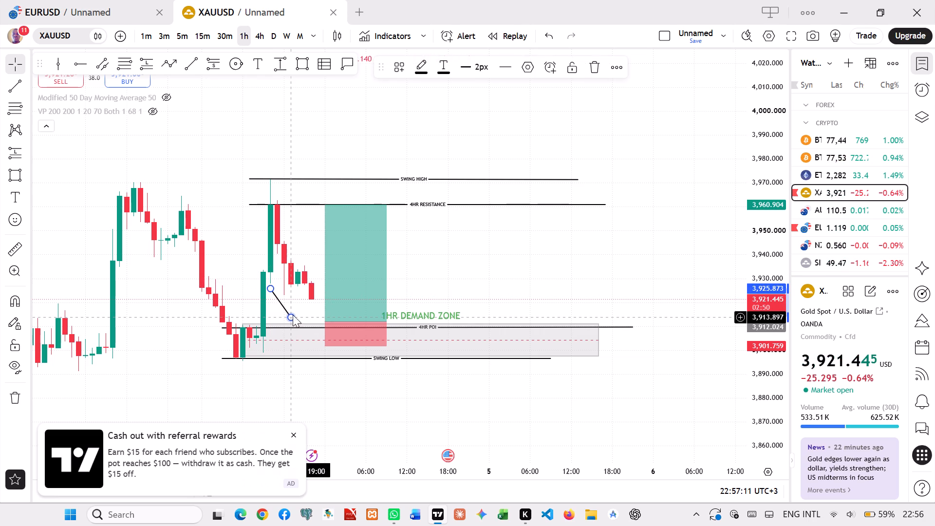
{"action": "left_click", "coordinate": [284, 302]}
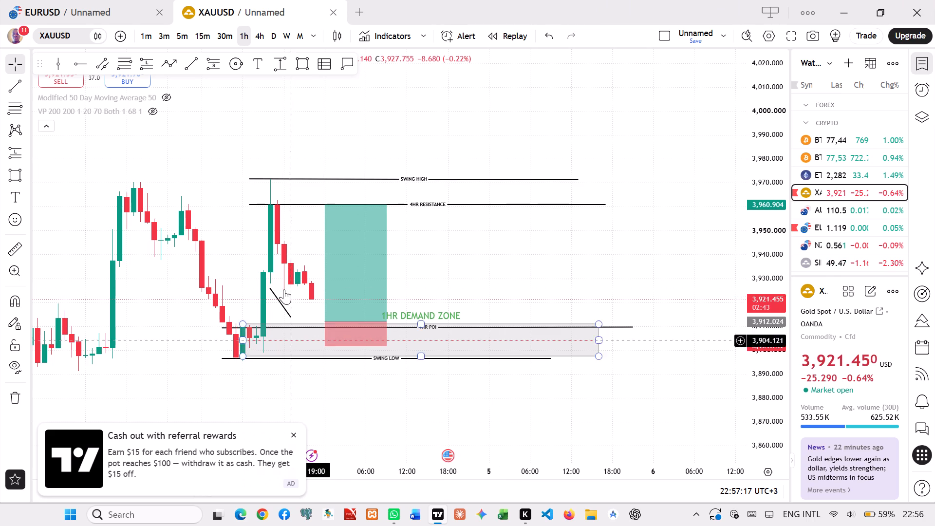
Flatten the short trend line and move it to about 3,927, along the lows of the latest pullback candles.
{"action": "left_click_drag", "start_coordinate": [280, 308], "coordinate": [287, 312]}
{"action": "left_click_drag", "start_coordinate": [287, 312], "coordinate": [306, 303]}
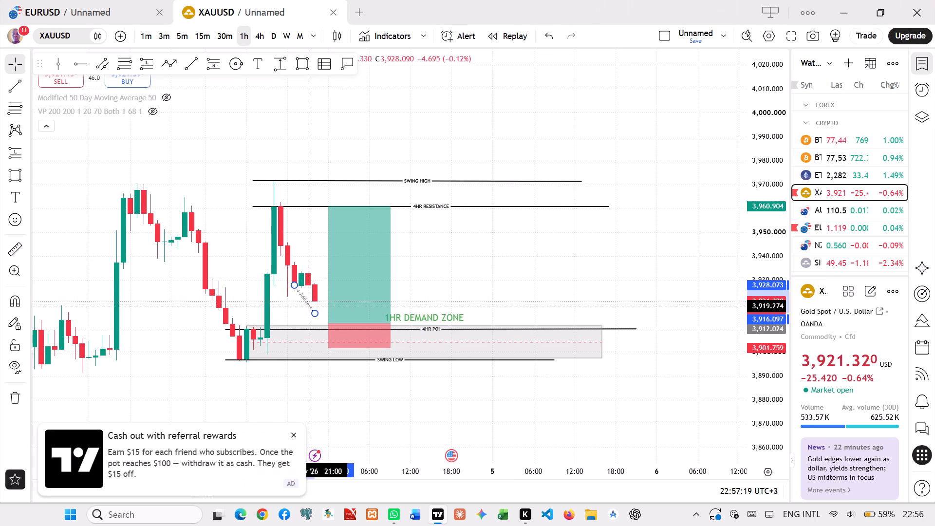
{"action": "left_click_drag", "start_coordinate": [306, 303], "coordinate": [296, 297]}
{"action": "left_click", "coordinate": [300, 300]}
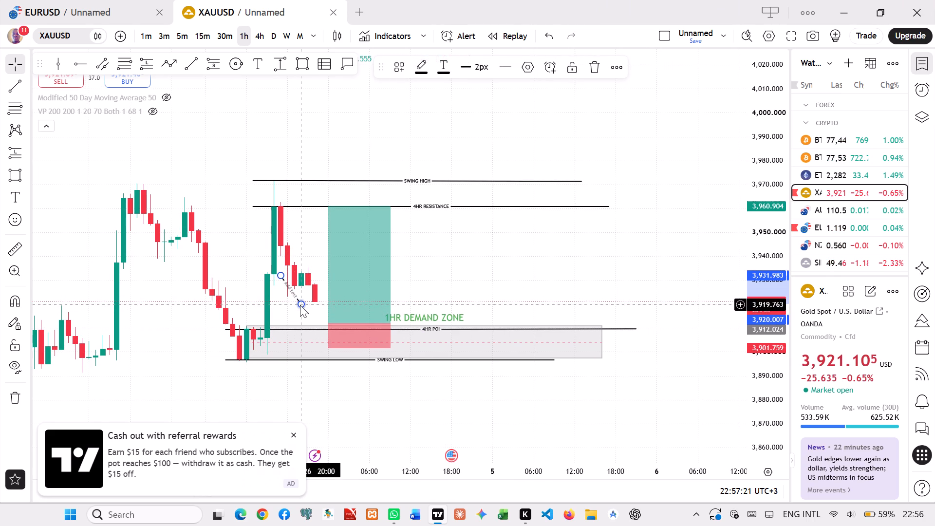
{"action": "left_click_drag", "start_coordinate": [300, 305], "coordinate": [325, 277]}
{"action": "left_click", "coordinate": [301, 303]}
{"action": "left_click", "coordinate": [303, 272]}
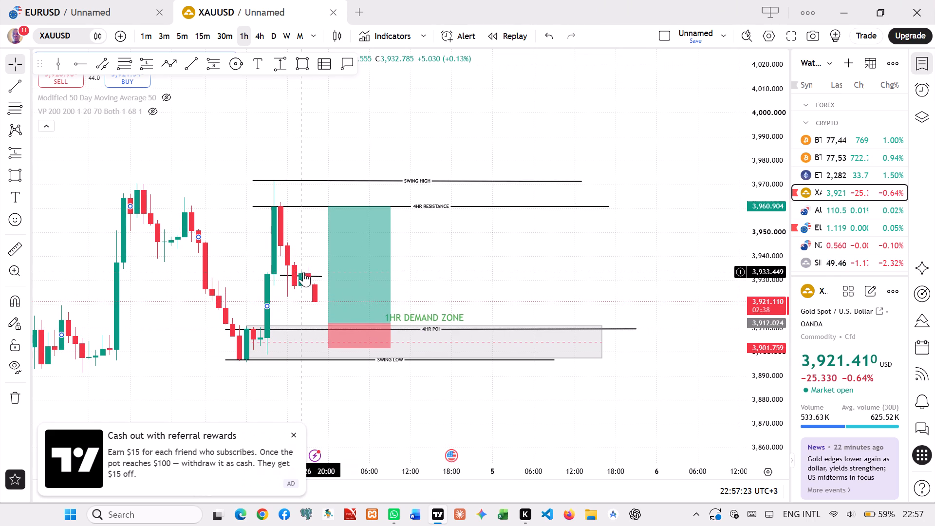
{"action": "left_click_drag", "start_coordinate": [304, 273], "coordinate": [304, 282]}
{"action": "left_click_drag", "start_coordinate": [302, 276], "coordinate": [300, 288]}
{"action": "left_click", "coordinate": [295, 301]}
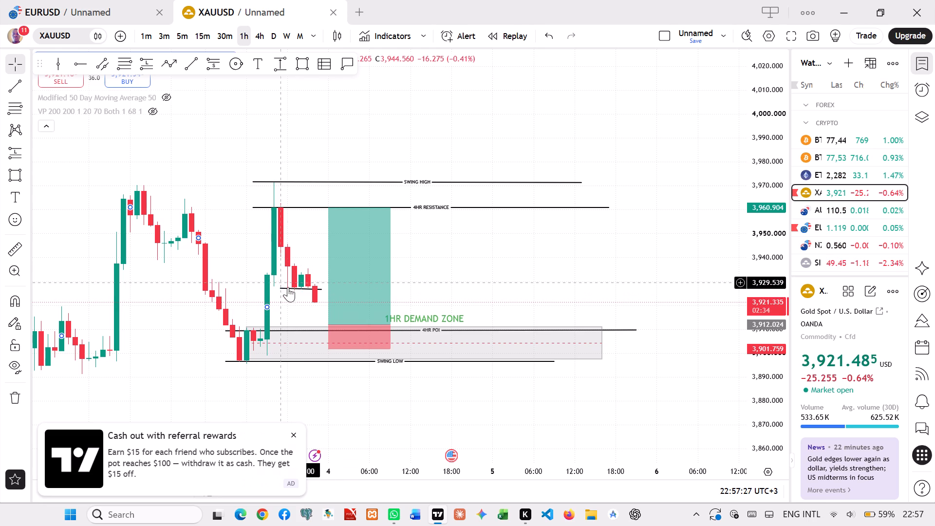
Level both ends of the short line at about 3,927.6, running from the 3 November rally candle to 22:00.
{"action": "left_click_drag", "start_coordinate": [319, 290], "coordinate": [317, 286]}
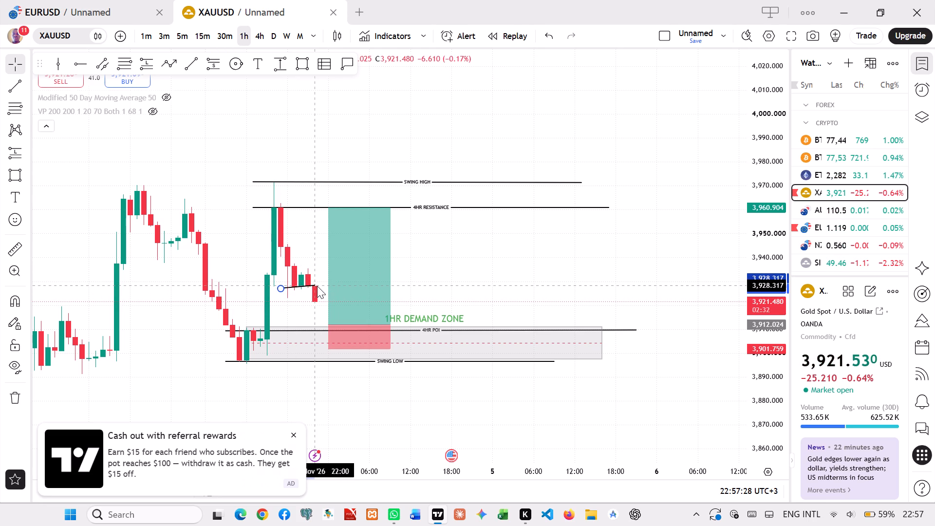
{"action": "left_click_drag", "start_coordinate": [317, 286], "coordinate": [315, 287]}
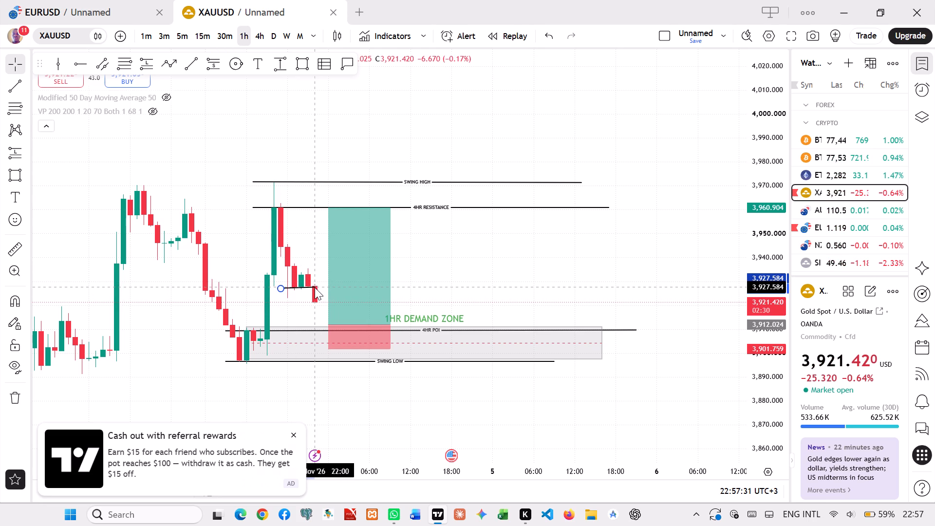
{"action": "left_click_drag", "start_coordinate": [315, 287], "coordinate": [313, 287]}
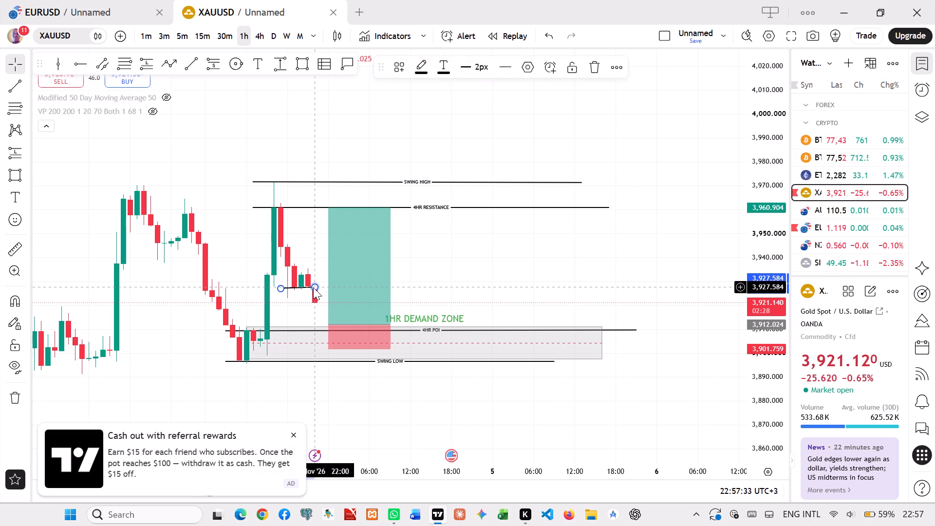
{"action": "left_click", "coordinate": [301, 288]}
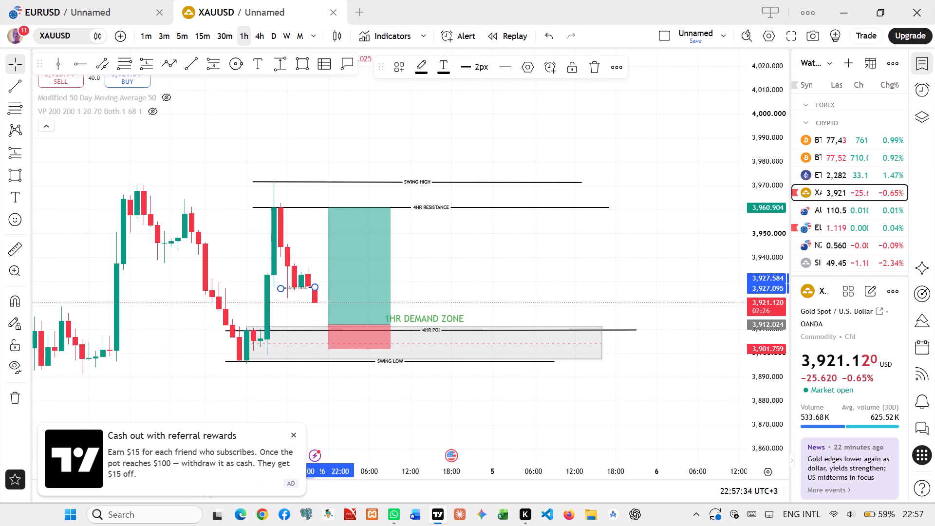
{"action": "left_click", "coordinate": [284, 299]}
{"action": "left_click_drag", "start_coordinate": [282, 287], "coordinate": [278, 284]}
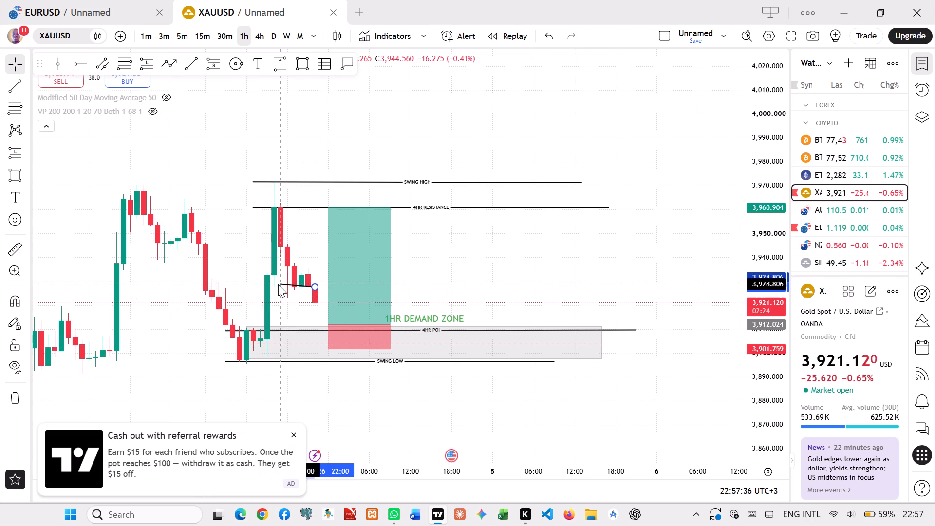
{"action": "left_click_drag", "start_coordinate": [278, 284], "coordinate": [273, 287]}
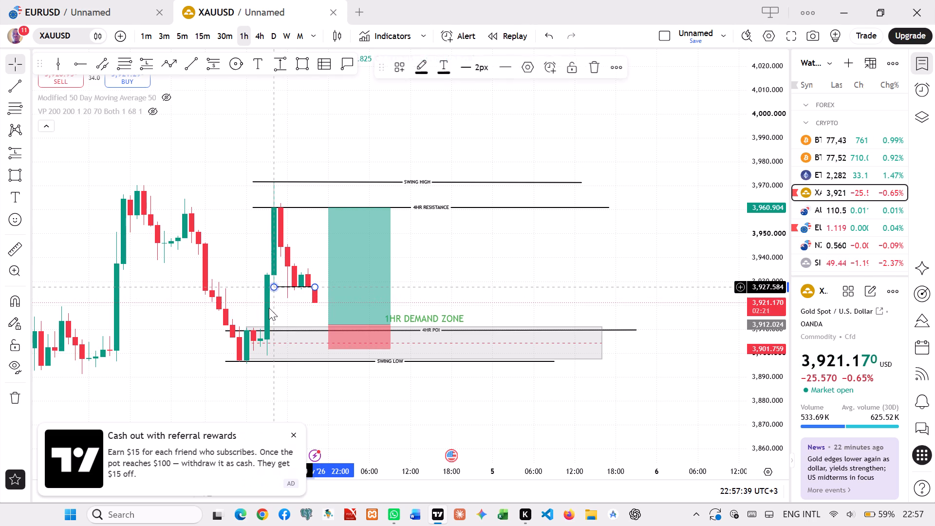
{"action": "left_click", "coordinate": [269, 308]}
Place a horizontal ray at about 3,904.9 inside the 1HR DEMAND ZONE, starting at the 3 November base candles.
{"action": "scroll", "coordinate": [280, 310], "scroll_direction": "down", "scroll_amount": 1}
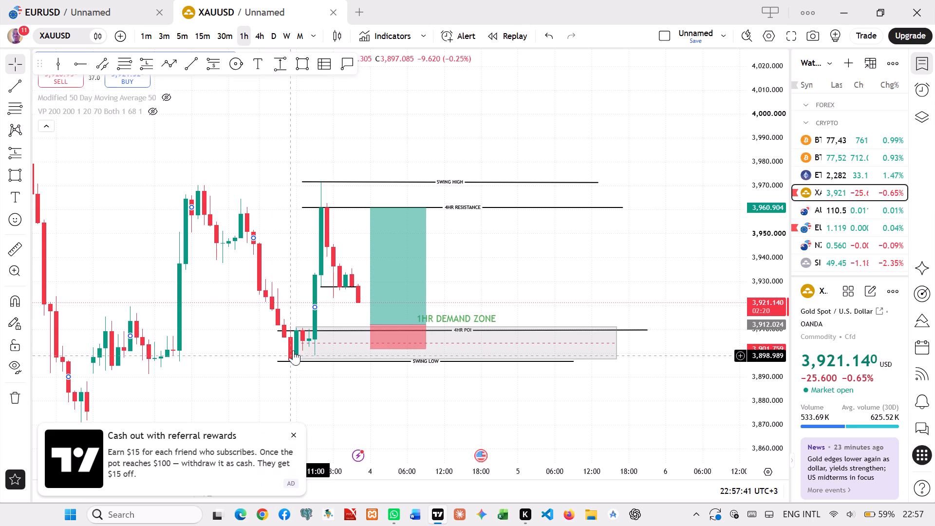
{"action": "left_click", "coordinate": [78, 66]}
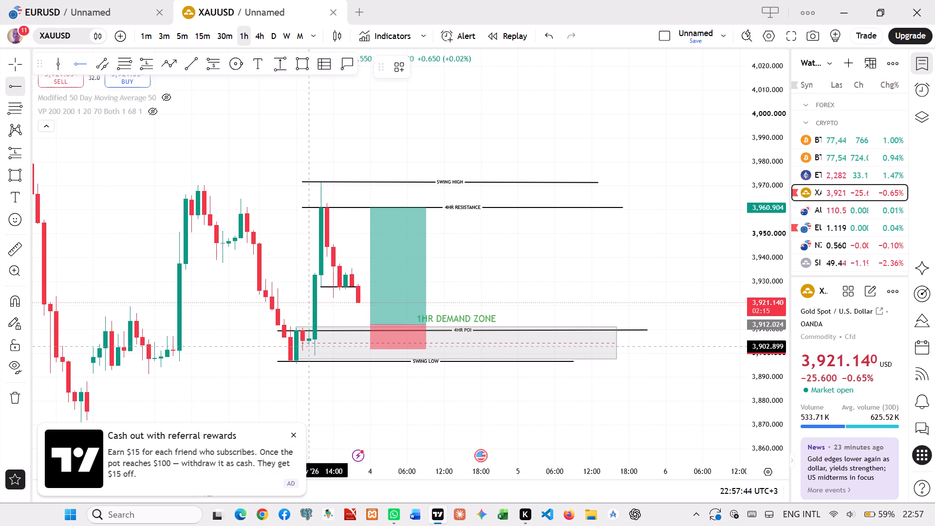
{"action": "left_click", "coordinate": [302, 342]}
{"action": "left_click", "coordinate": [364, 420]}
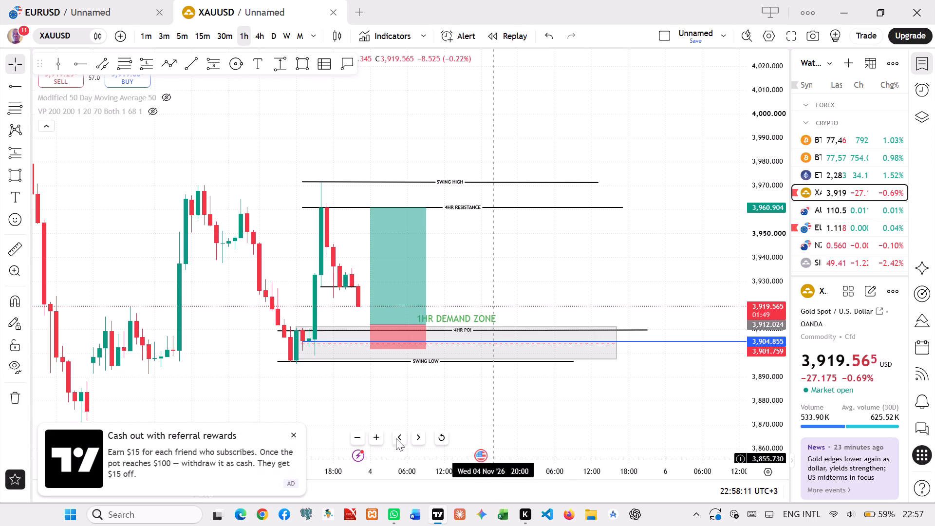
Dismiss the referral rewards advertisement and the ad-free upgrade offer.
{"action": "left_click", "coordinate": [293, 435]}
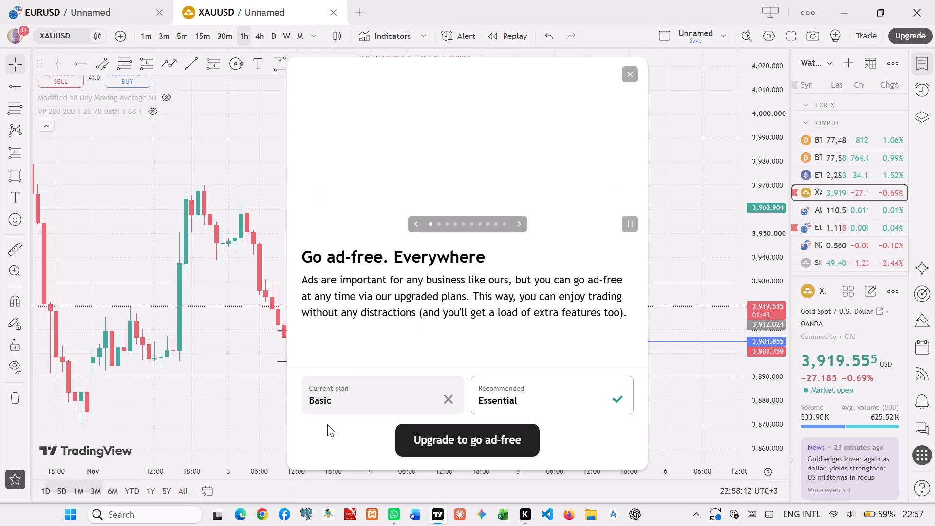
{"action": "left_click", "coordinate": [626, 74]}
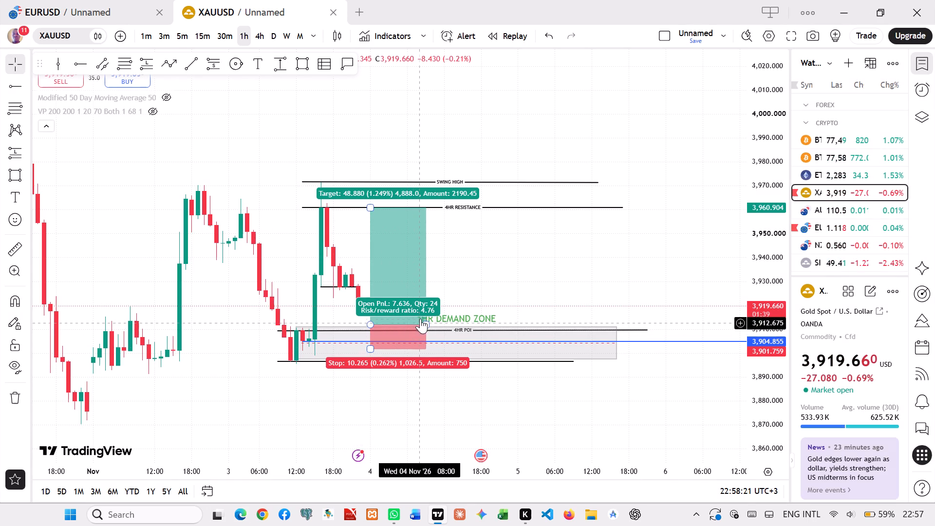
Lower the long position's entry to about 3,905.3, just above the horizontal ray in the 1HR DEMAND ZONE.
{"action": "left_click_drag", "start_coordinate": [426, 323], "coordinate": [427, 337]}
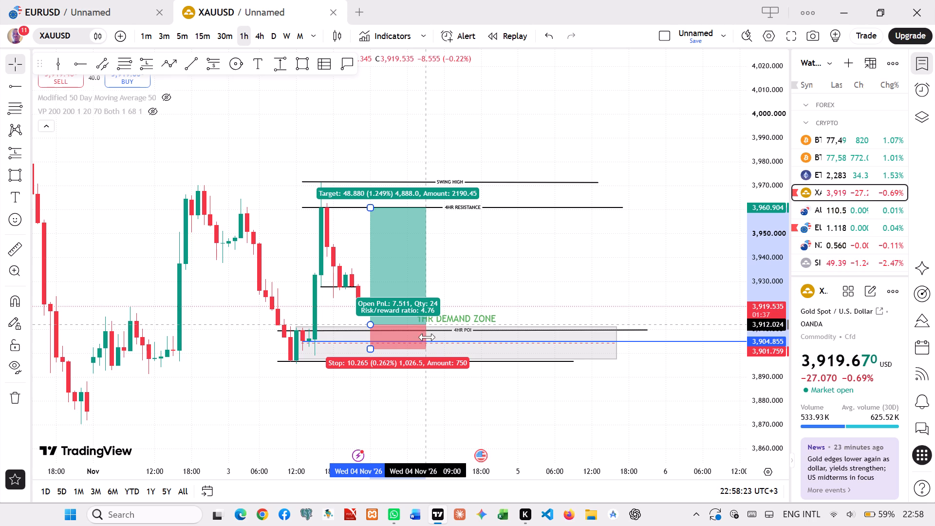
{"action": "left_click_drag", "start_coordinate": [427, 337], "coordinate": [427, 340]}
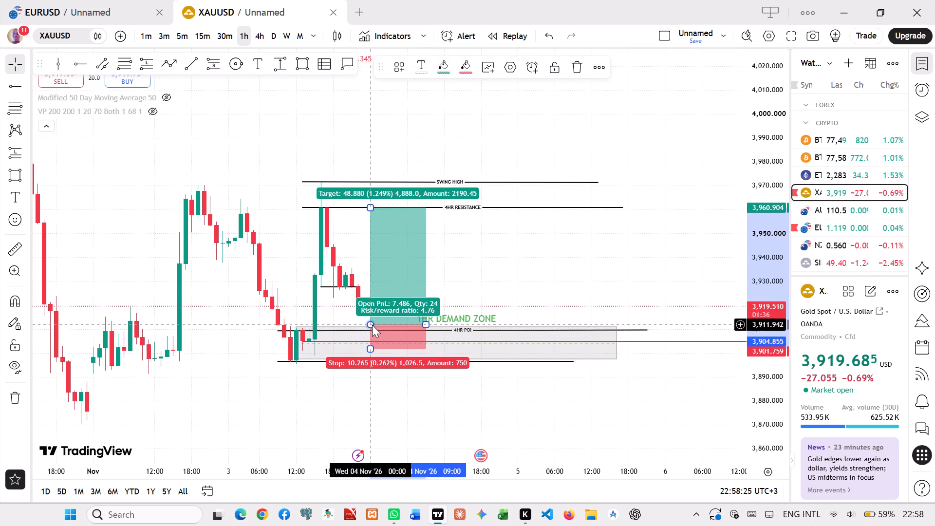
{"action": "left_click_drag", "start_coordinate": [372, 325], "coordinate": [373, 333]}
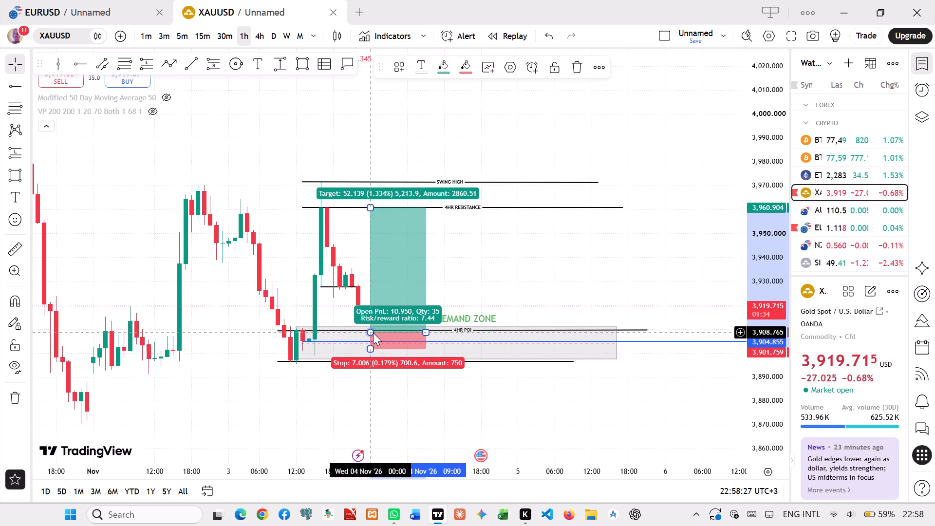
{"action": "left_click_drag", "start_coordinate": [370, 332], "coordinate": [372, 338]}
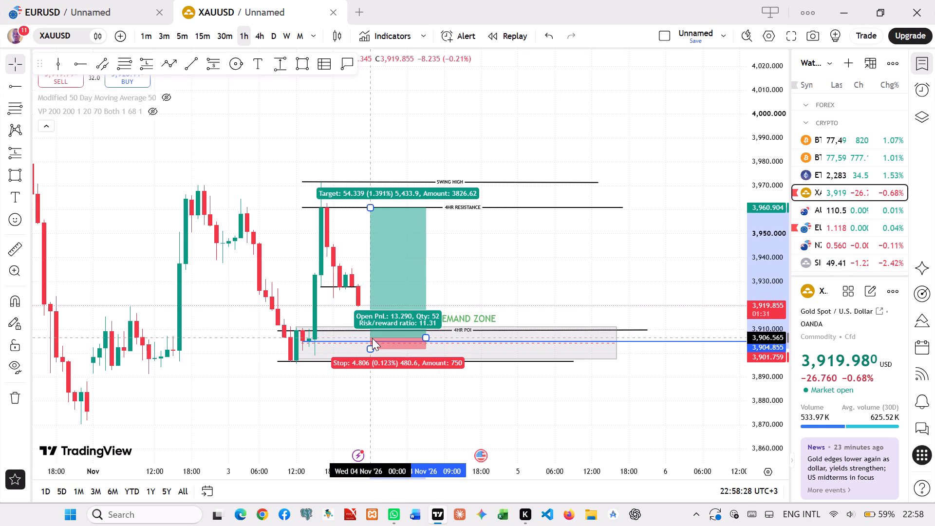
{"action": "left_click_drag", "start_coordinate": [372, 338], "coordinate": [373, 339]}
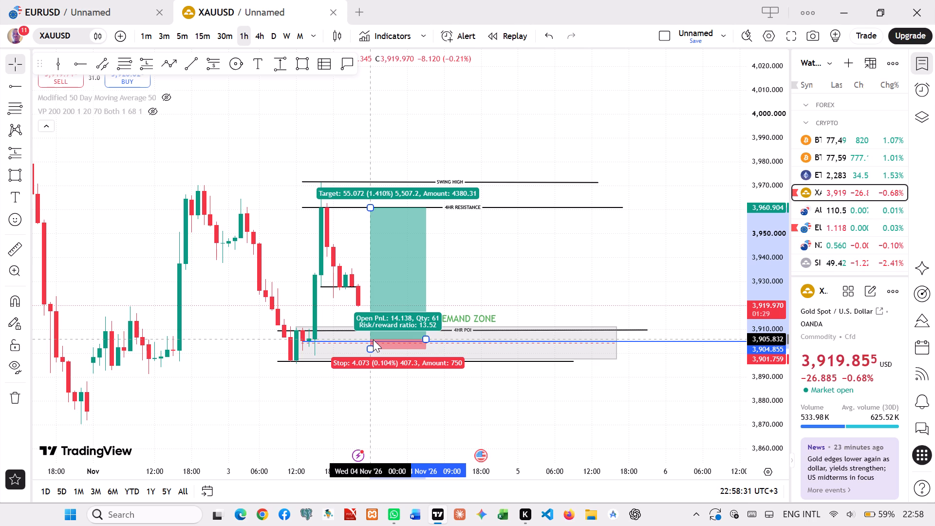
{"action": "left_click_drag", "start_coordinate": [373, 339], "coordinate": [370, 340]}
Lower the long position's stop to about 3,897.5, between the bottom of the 1HR DEMAND ZONE and the SWING LOW line.
{"action": "triple_click", "coordinate": [368, 354]}
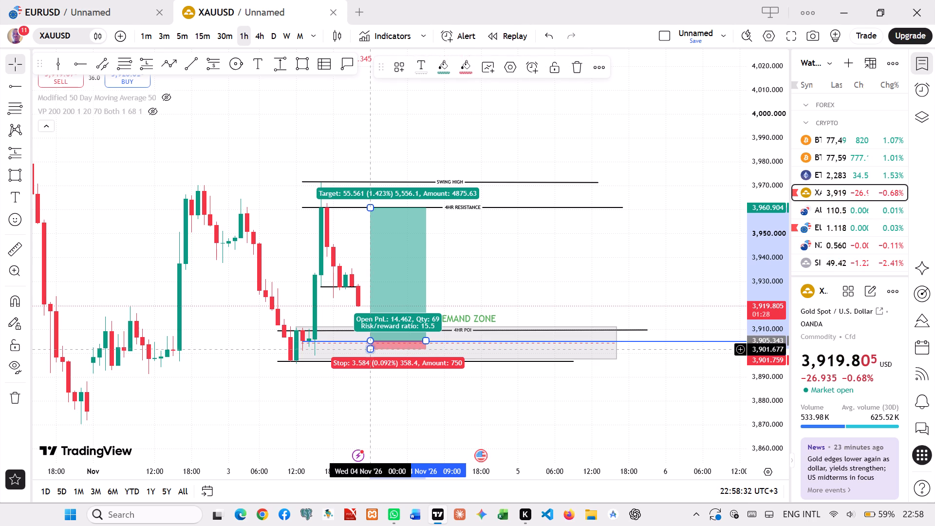
{"action": "left_click_drag", "start_coordinate": [371, 350], "coordinate": [374, 356]}
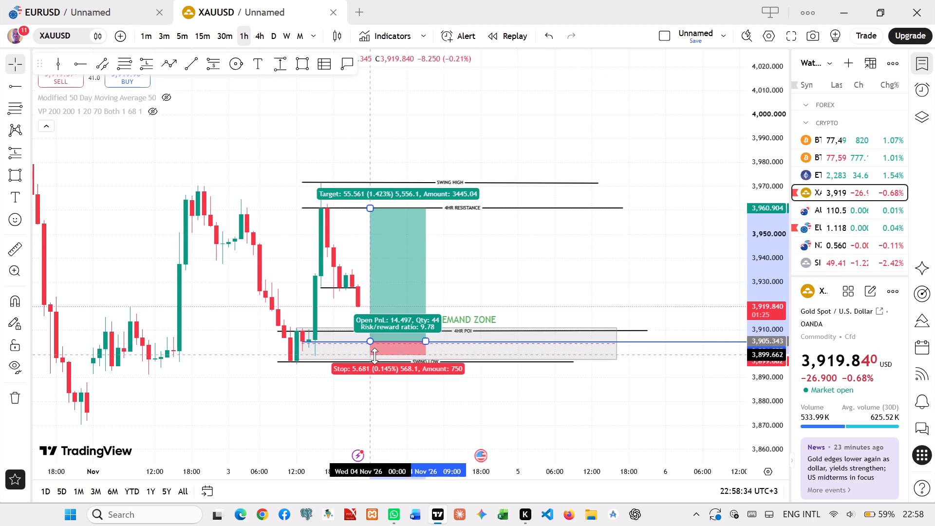
{"action": "left_click_drag", "start_coordinate": [374, 356], "coordinate": [374, 360]}
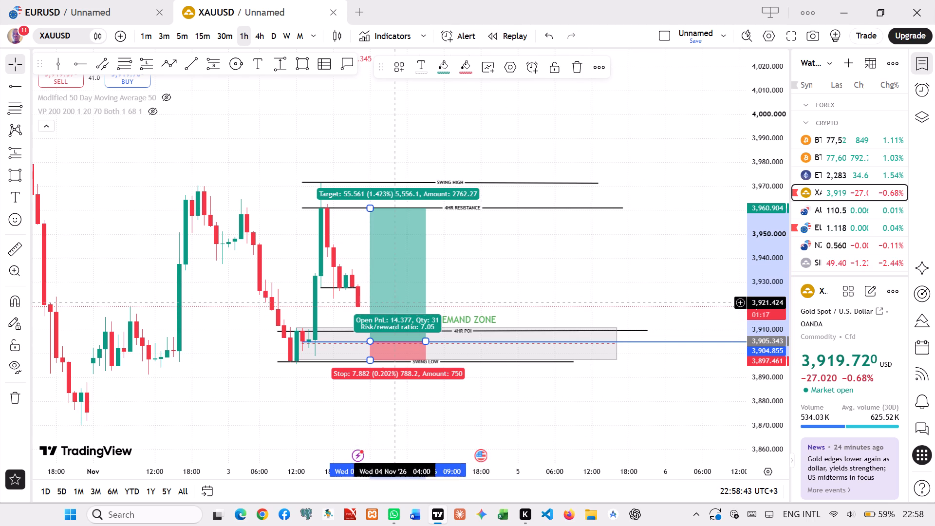
{"action": "left_click", "coordinate": [528, 287]}
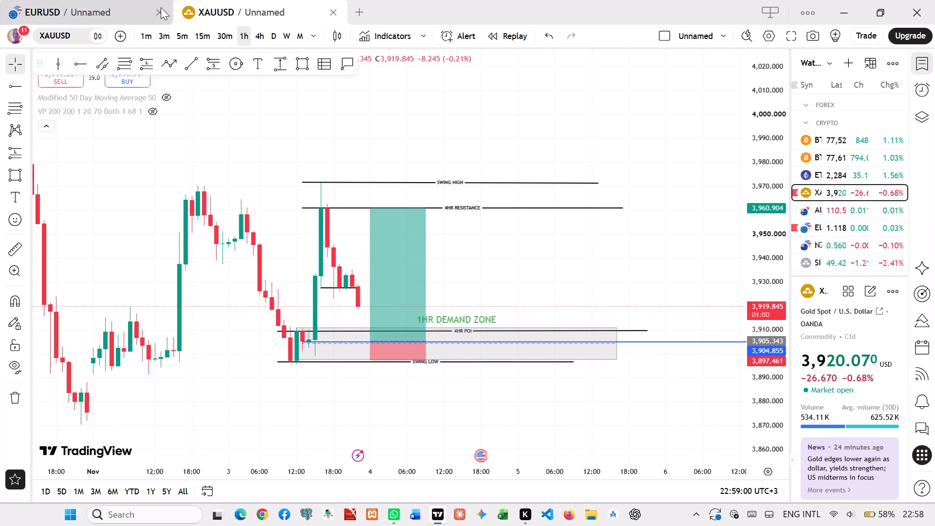
Switch to the 30-minute chart to examine the long setup against the marked levels.
{"action": "left_click", "coordinate": [229, 36]}
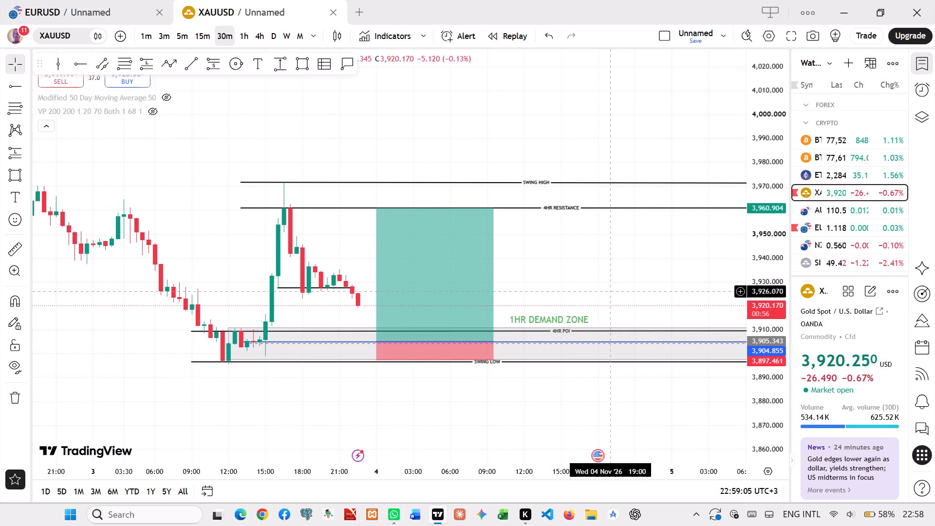
{"action": "scroll", "coordinate": [765, 273], "scroll_direction": "up", "scroll_amount": 2}
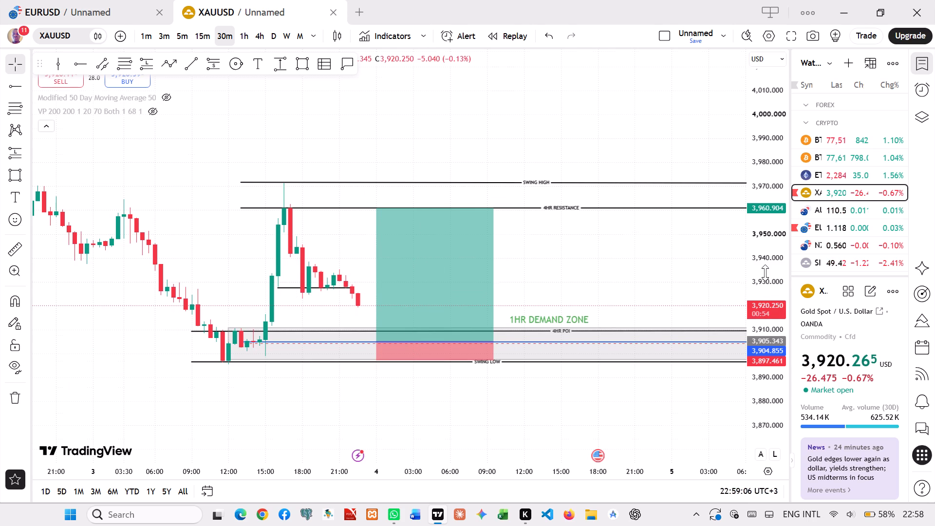
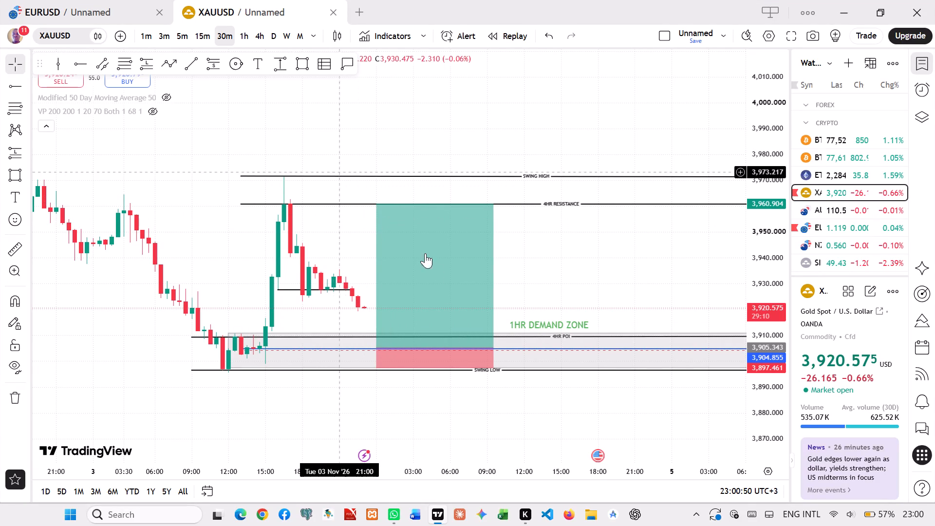
Delete the long position from the XAUUSD chart.
{"action": "left_click", "coordinate": [440, 275]}
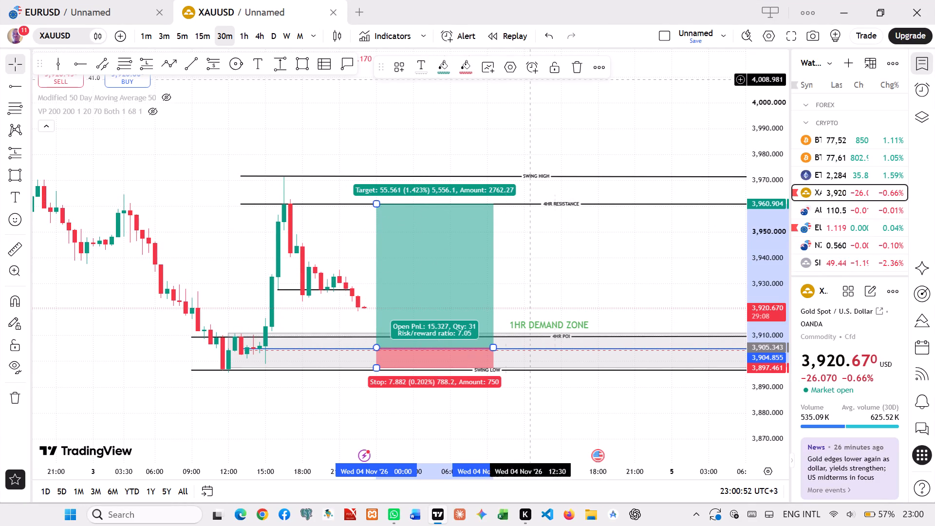
{"action": "left_click", "coordinate": [575, 69]}
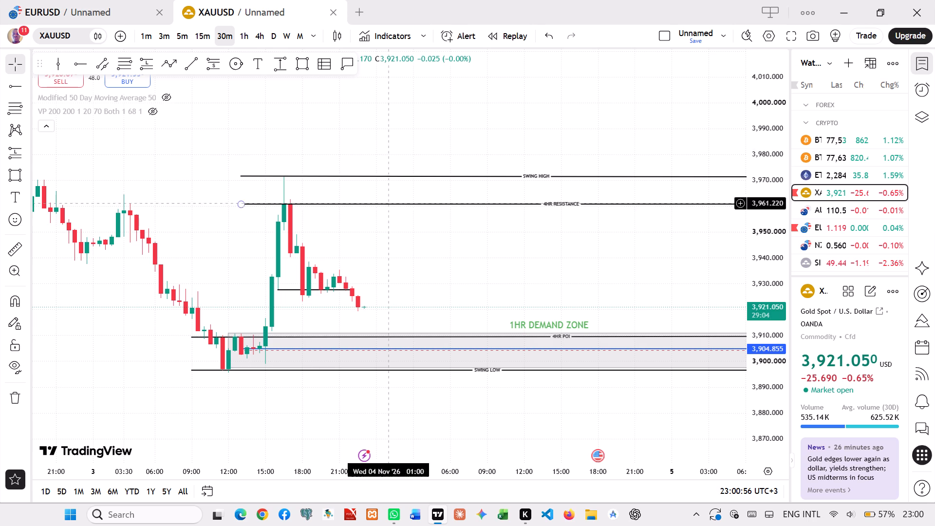
Place a short position just ahead of the latest candle, with its entry at about 3,921.2.
{"action": "left_click", "coordinate": [376, 308]}
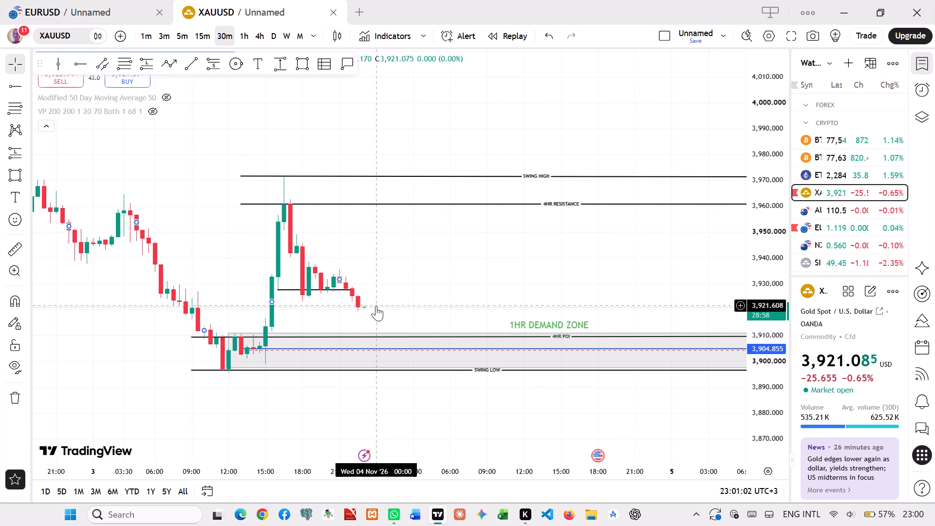
{"action": "left_click", "coordinate": [377, 304]}
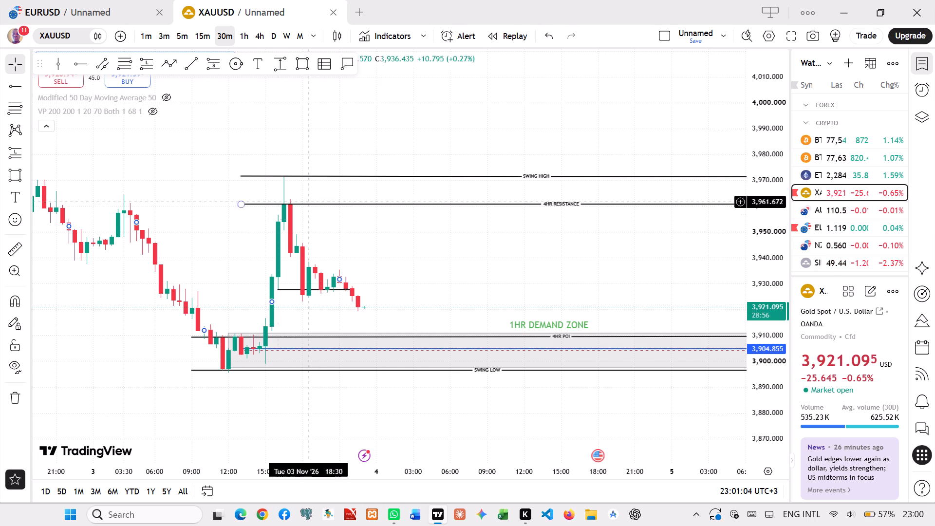
{"action": "left_click", "coordinate": [206, 61]}
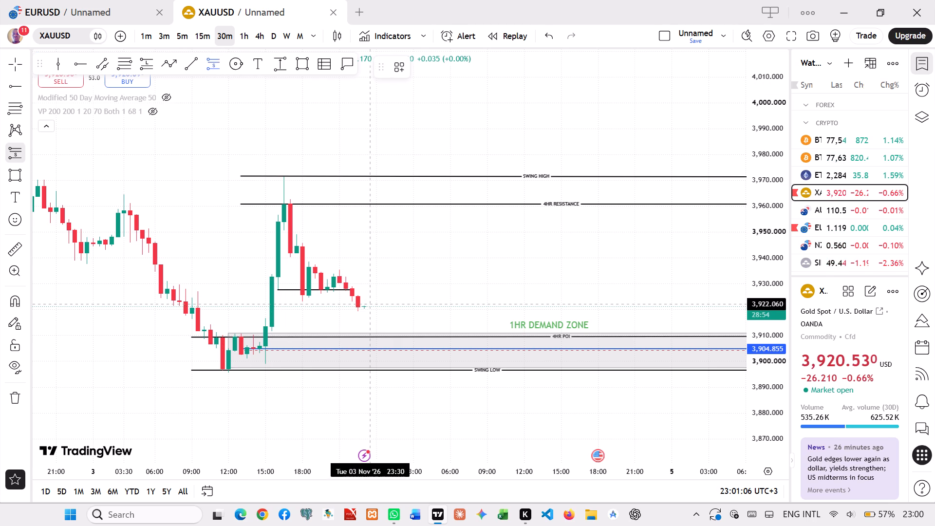
{"action": "left_click", "coordinate": [376, 307]}
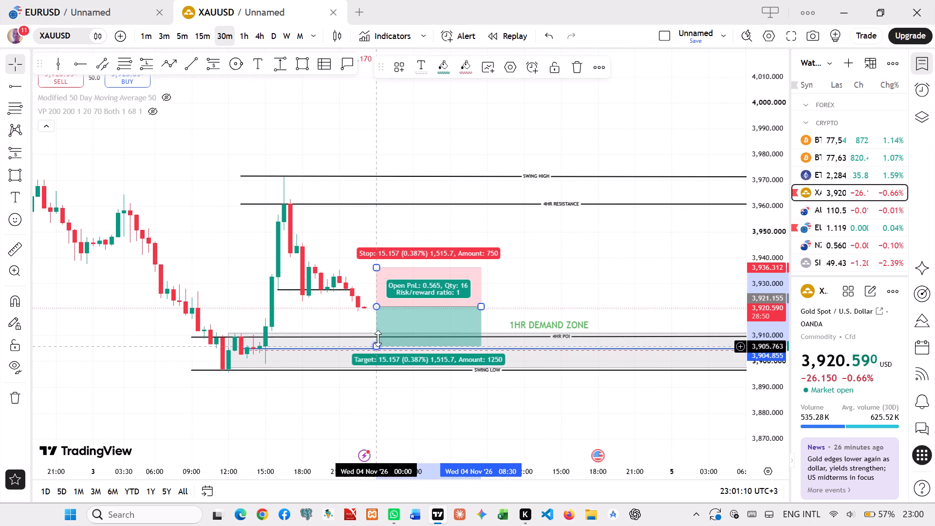
Lower the short position's stop to about 3,932.7.
{"action": "left_click_drag", "start_coordinate": [374, 272], "coordinate": [381, 279]}
{"action": "left_click_drag", "start_coordinate": [378, 272], "coordinate": [383, 281]}
Lower the short position's target to about 3,905.0, at the blue horizontal ray inside the 1HR DEMAND ZONE.
{"action": "scroll", "coordinate": [538, 234], "scroll_direction": "up", "scroll_amount": 2}
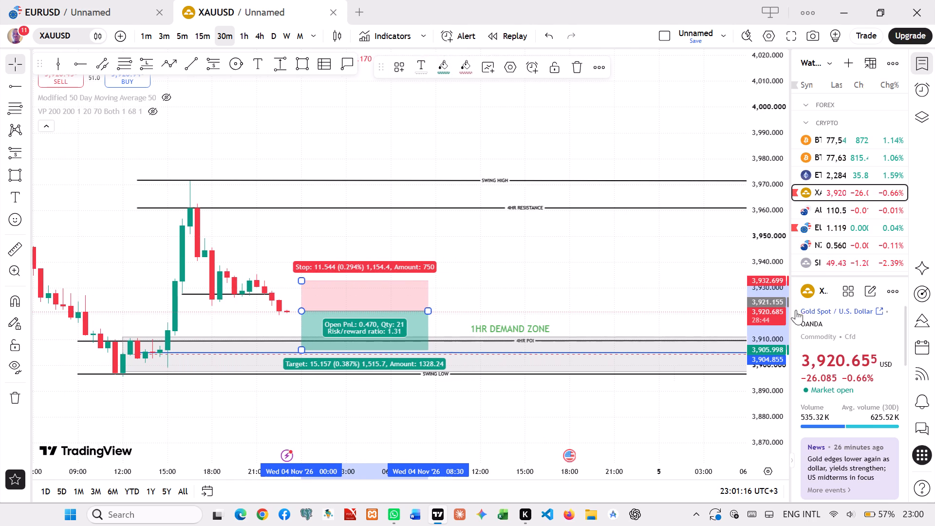
{"action": "scroll", "coordinate": [767, 303], "scroll_direction": "up", "scroll_amount": 13}
{"action": "left_click_drag", "start_coordinate": [563, 325], "coordinate": [547, 291]}
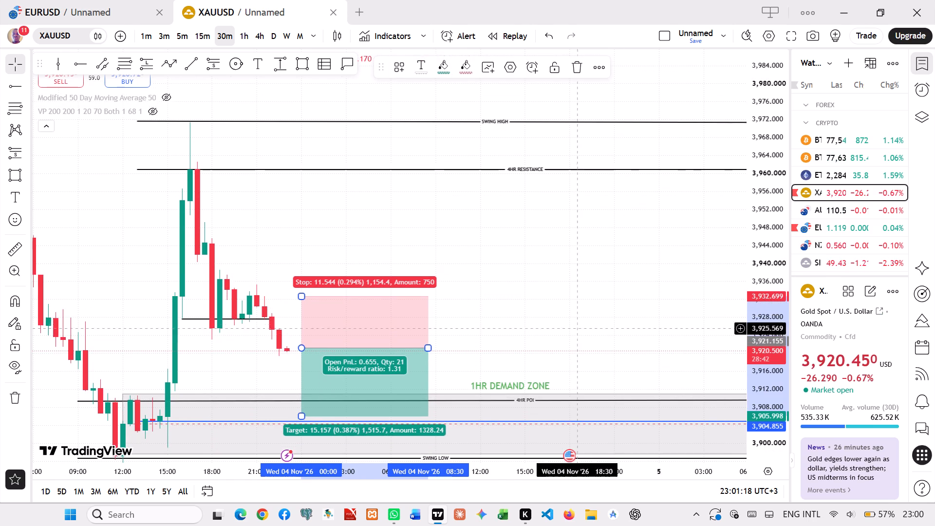
{"action": "left_click_drag", "start_coordinate": [547, 291], "coordinate": [544, 145]}
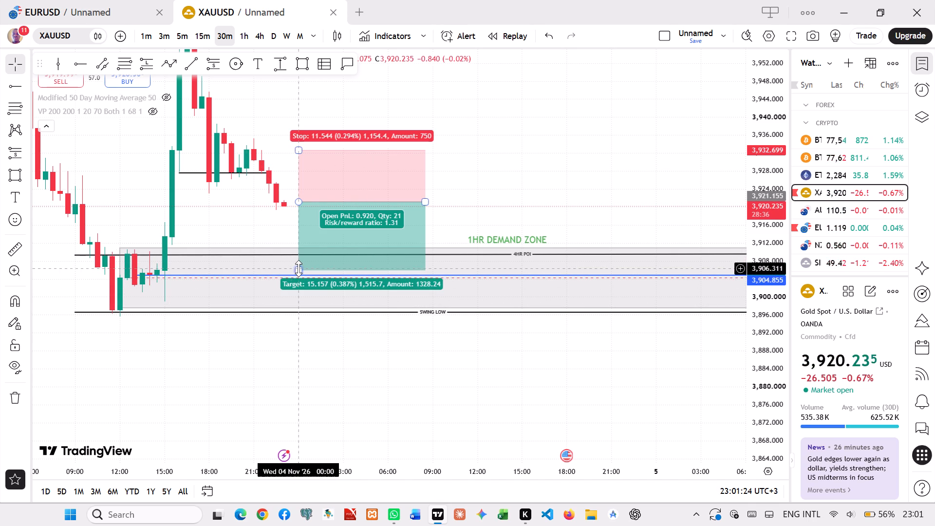
{"action": "left_click_drag", "start_coordinate": [300, 267], "coordinate": [303, 274]}
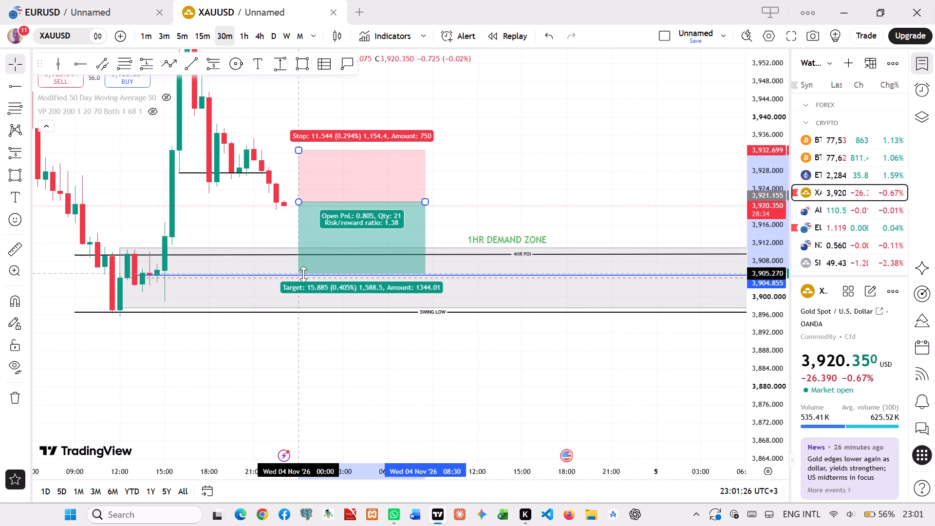
{"action": "left_click_drag", "start_coordinate": [303, 274], "coordinate": [303, 275]}
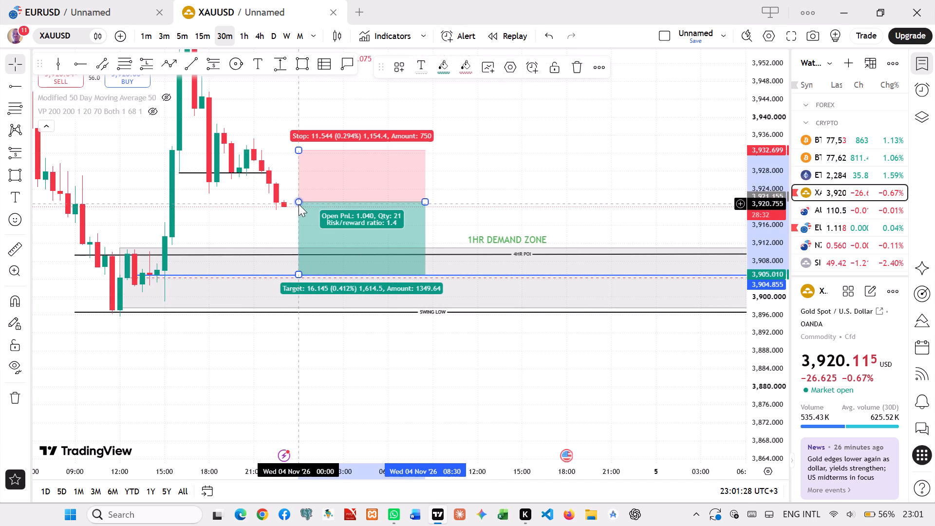
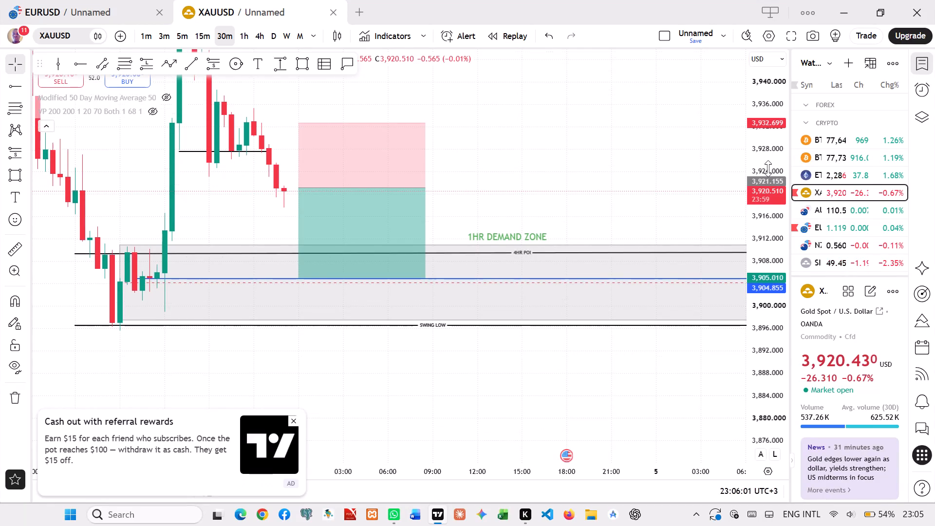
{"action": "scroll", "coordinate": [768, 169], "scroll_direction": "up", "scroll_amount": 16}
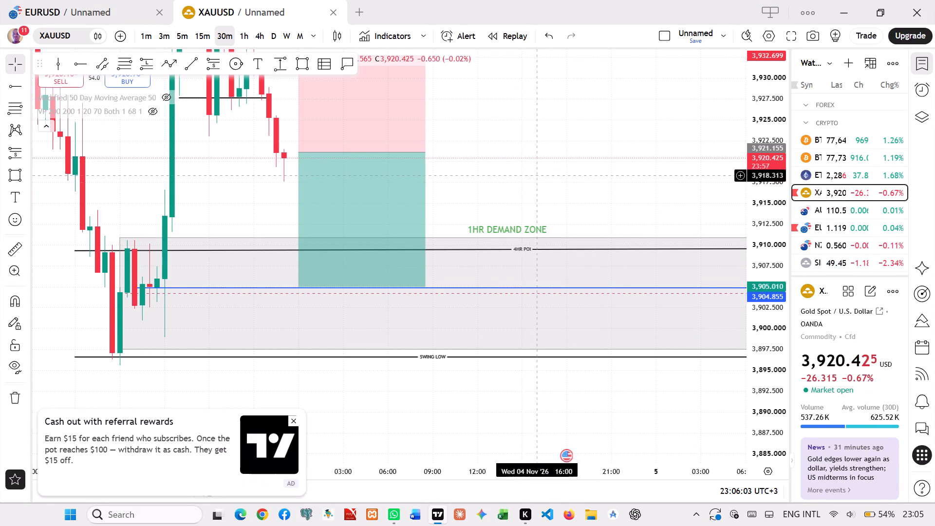
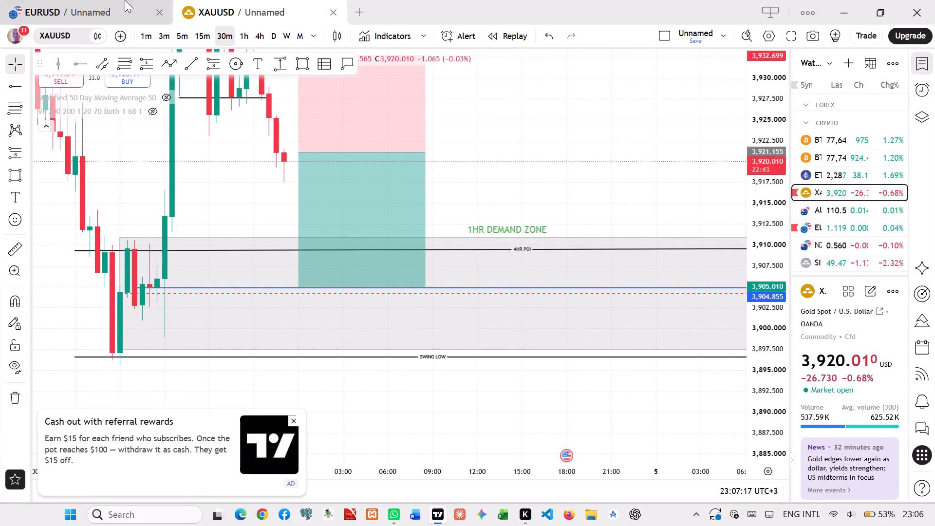
Return to the EURUSD chart to review the marked-up 30-minute supply zone and short position.
{"action": "left_click", "coordinate": [53, 11]}
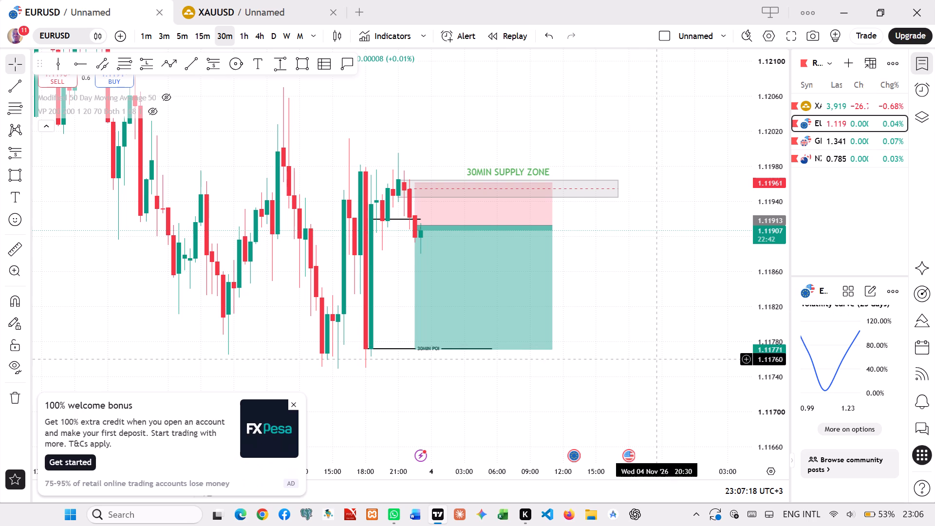
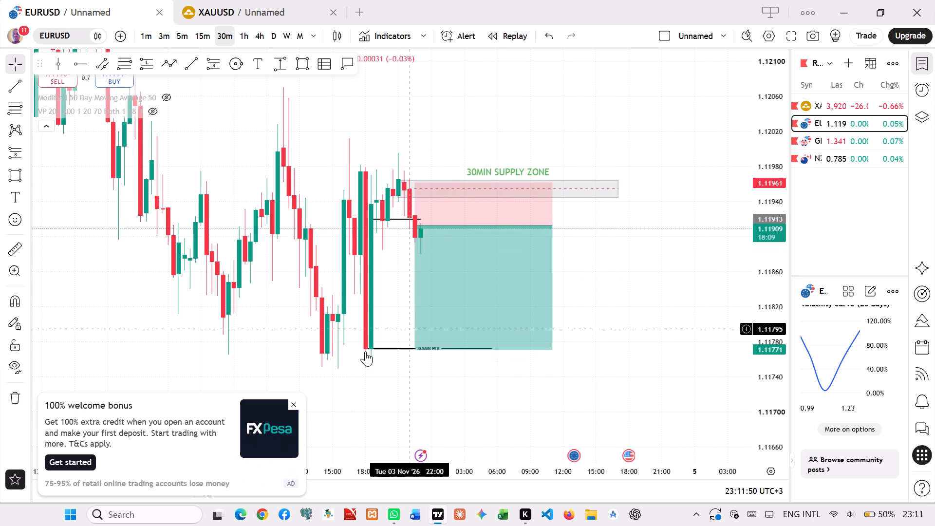
Check the EURUSD short position on the 15-minute and 3-minute timeframes.
{"action": "left_click", "coordinate": [205, 35]}
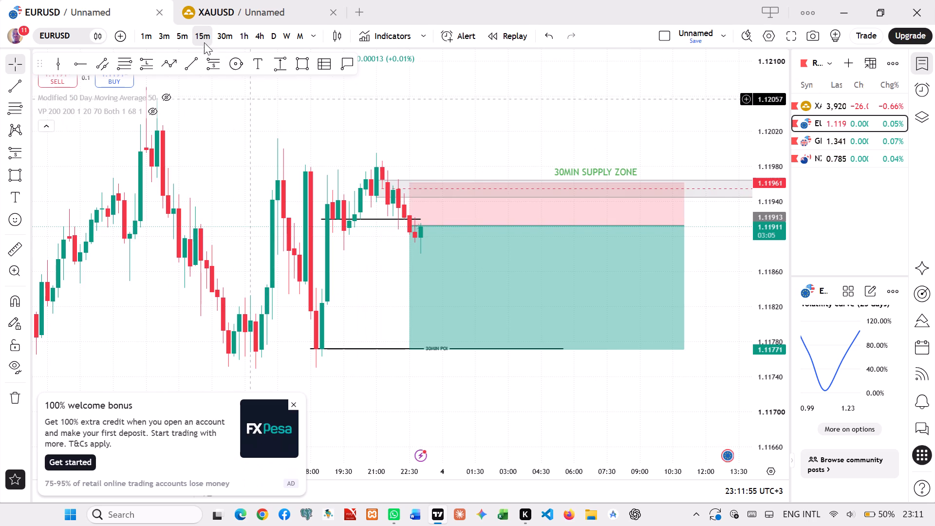
{"action": "left_click", "coordinate": [168, 43]}
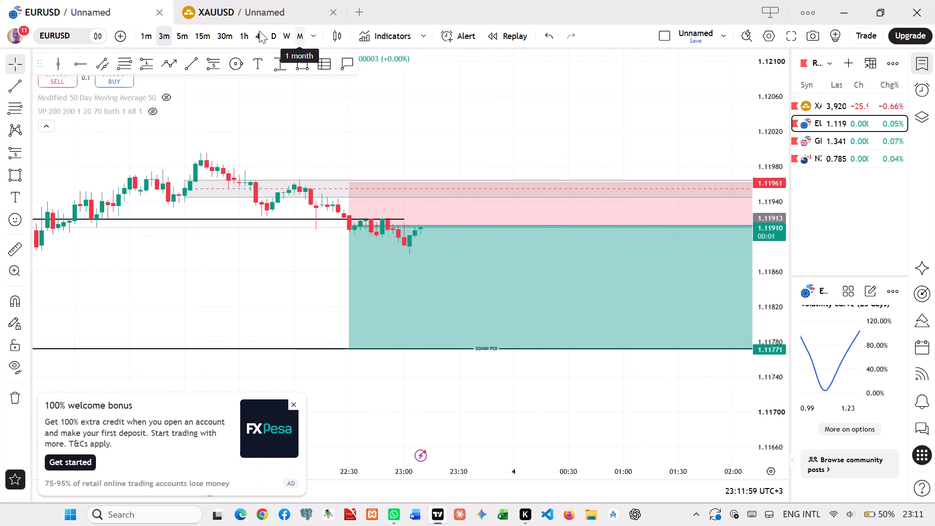
Switch EURUSD to the 4-hour timeframe and examine all marked supply and demand zones, swing levels and the short position.
{"action": "left_click", "coordinate": [251, 34]}
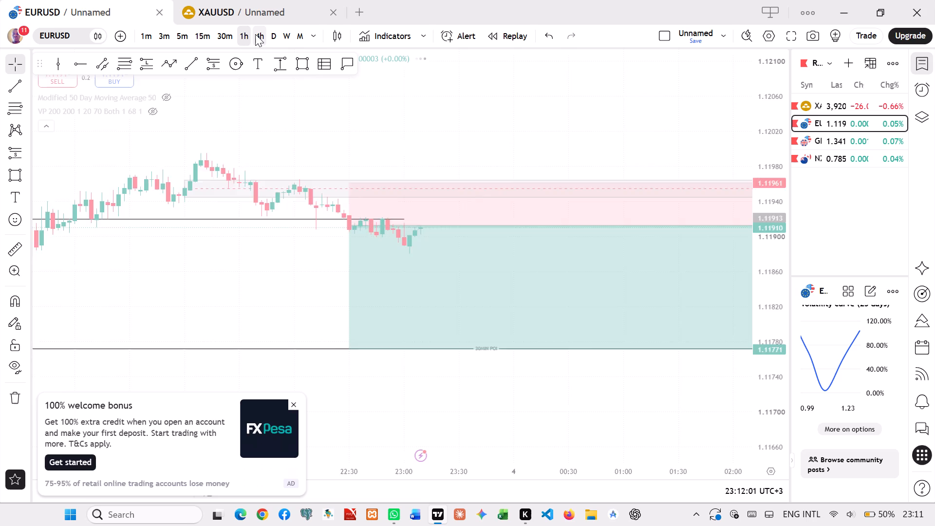
{"action": "left_click", "coordinate": [261, 37]}
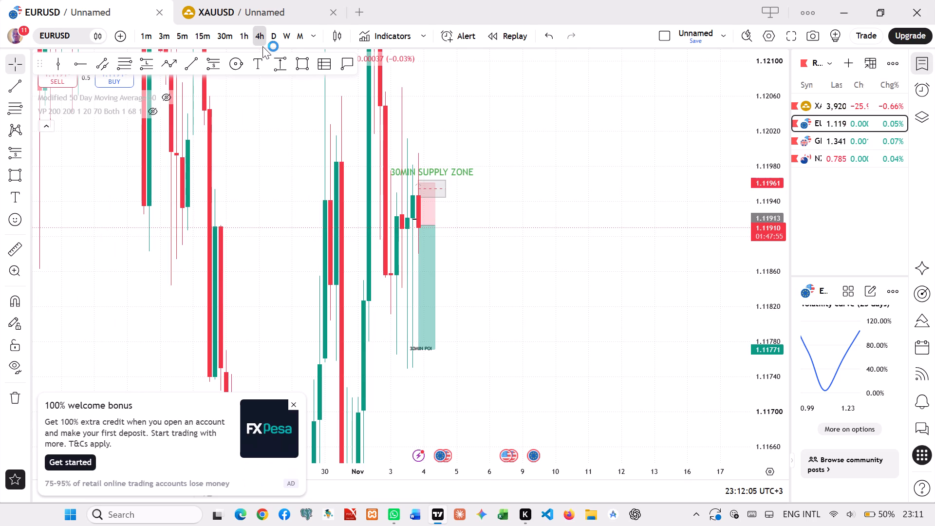
{"action": "scroll", "coordinate": [522, 157], "scroll_direction": "down", "scroll_amount": 5}
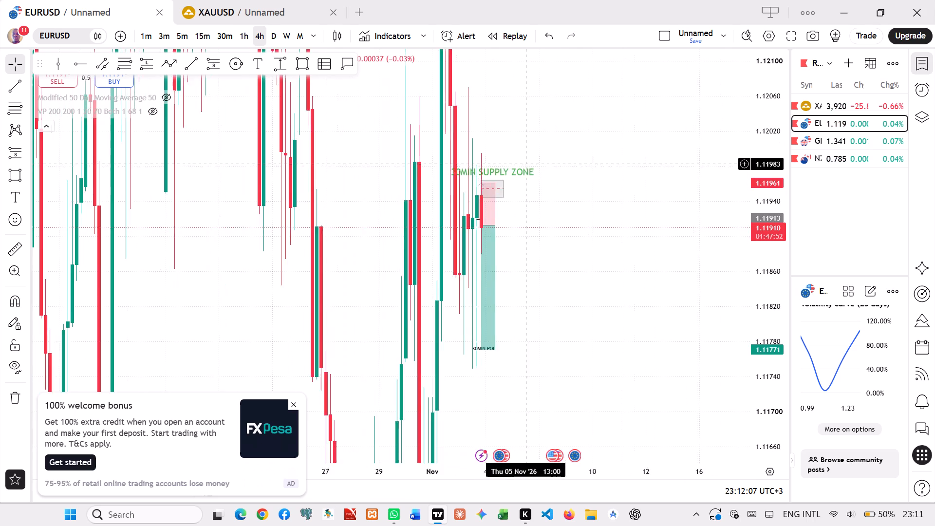
{"action": "scroll", "coordinate": [529, 167], "scroll_direction": "down", "scroll_amount": 4}
{"action": "scroll", "coordinate": [787, 229], "scroll_direction": "down", "scroll_amount": 17}
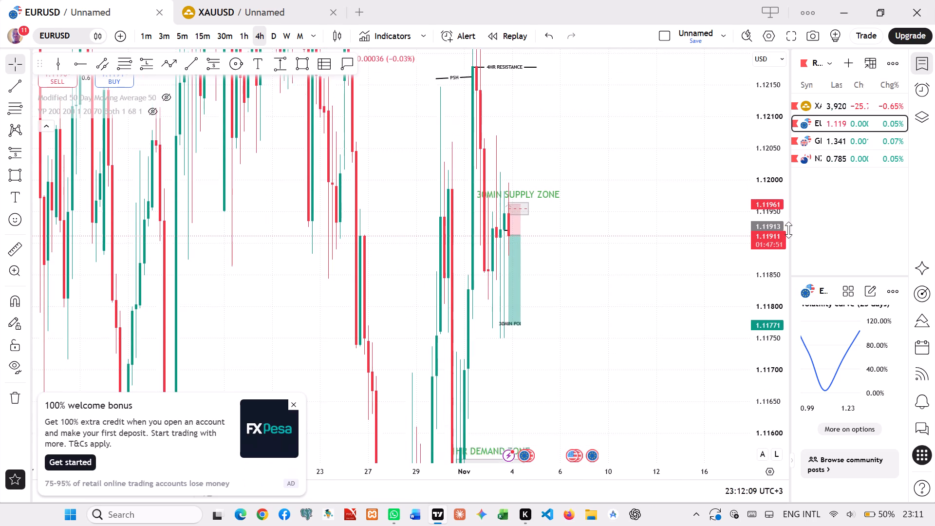
{"action": "scroll", "coordinate": [788, 230], "scroll_direction": "down", "scroll_amount": 20}
{"action": "scroll", "coordinate": [788, 230], "scroll_direction": "down", "scroll_amount": 10}
{"action": "scroll", "coordinate": [779, 235], "scroll_direction": "down", "scroll_amount": 20}
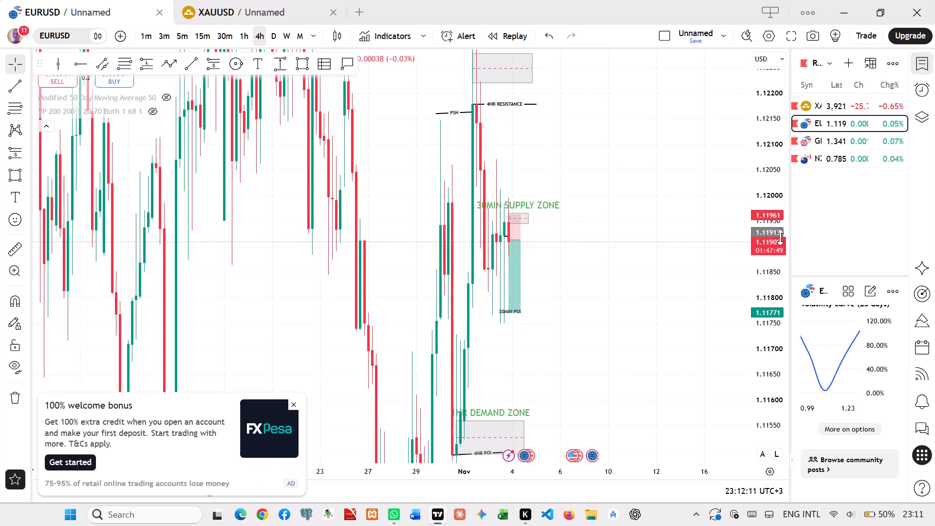
{"action": "scroll", "coordinate": [780, 237], "scroll_direction": "down", "scroll_amount": 20}
{"action": "scroll", "coordinate": [780, 237], "scroll_direction": "down", "scroll_amount": 2}
{"action": "scroll", "coordinate": [768, 240], "scroll_direction": "up", "scroll_amount": 5}
{"action": "scroll", "coordinate": [641, 231], "scroll_direction": "up", "scroll_amount": 7}
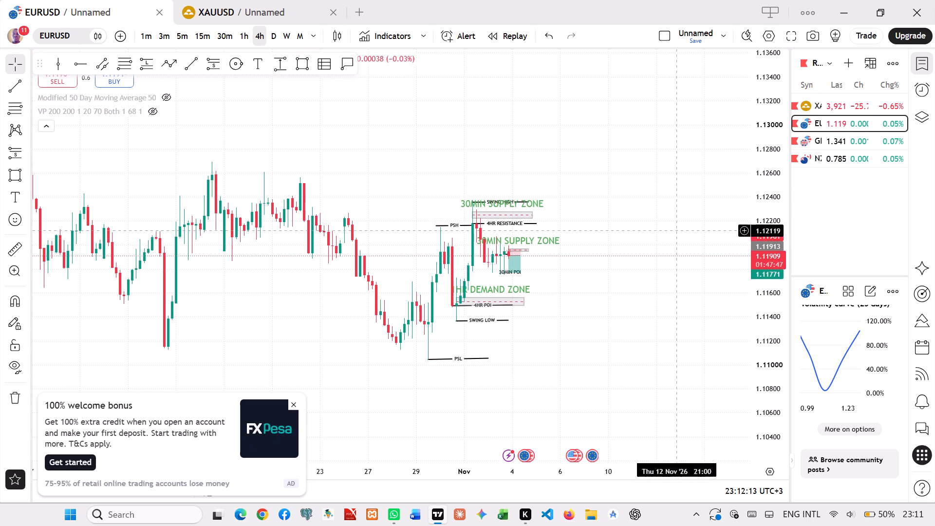
{"action": "scroll", "coordinate": [651, 232], "scroll_direction": "up", "scroll_amount": 19}
{"action": "left_click_drag", "start_coordinate": [592, 252], "coordinate": [652, 152]}
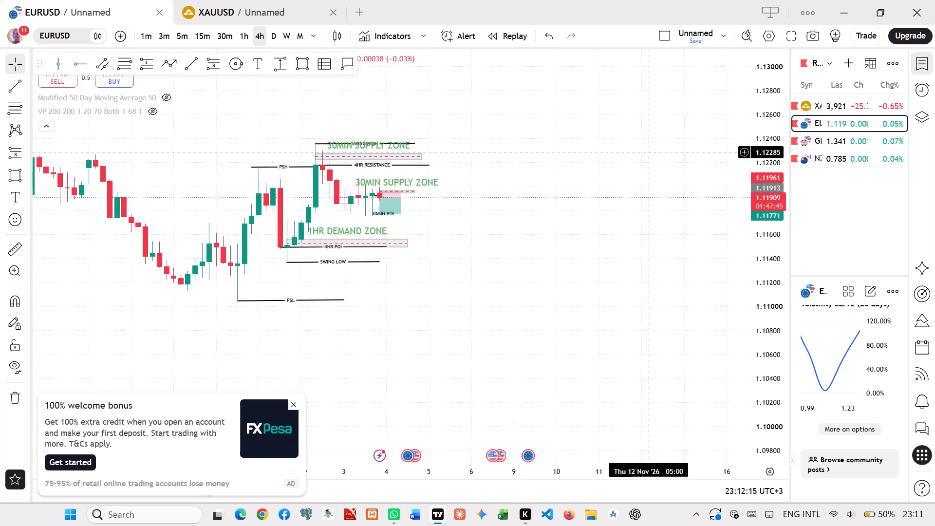
{"action": "scroll", "coordinate": [675, 217], "scroll_direction": "up", "scroll_amount": 2}
{"action": "scroll", "coordinate": [752, 245], "scroll_direction": "up", "scroll_amount": 5}
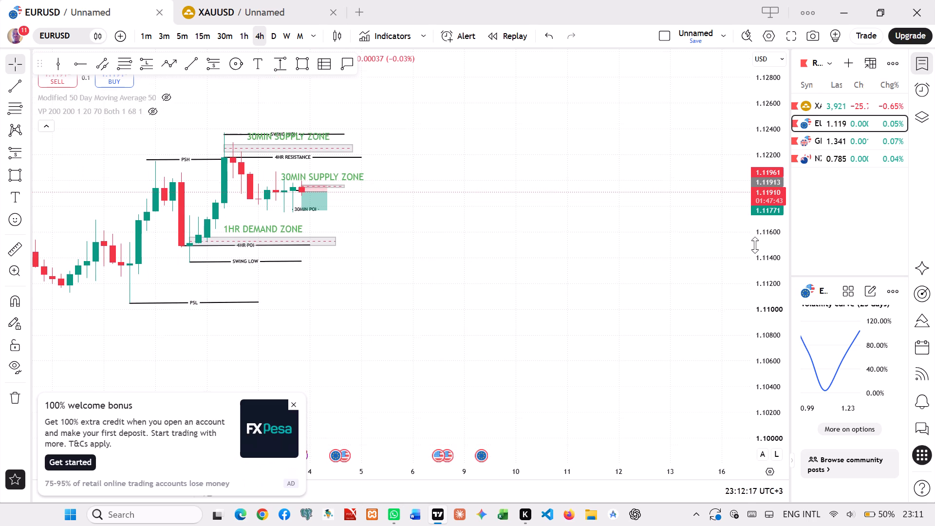
{"action": "scroll", "coordinate": [755, 245], "scroll_direction": "up", "scroll_amount": 4}
{"action": "left_click_drag", "start_coordinate": [506, 191], "coordinate": [665, 263]}
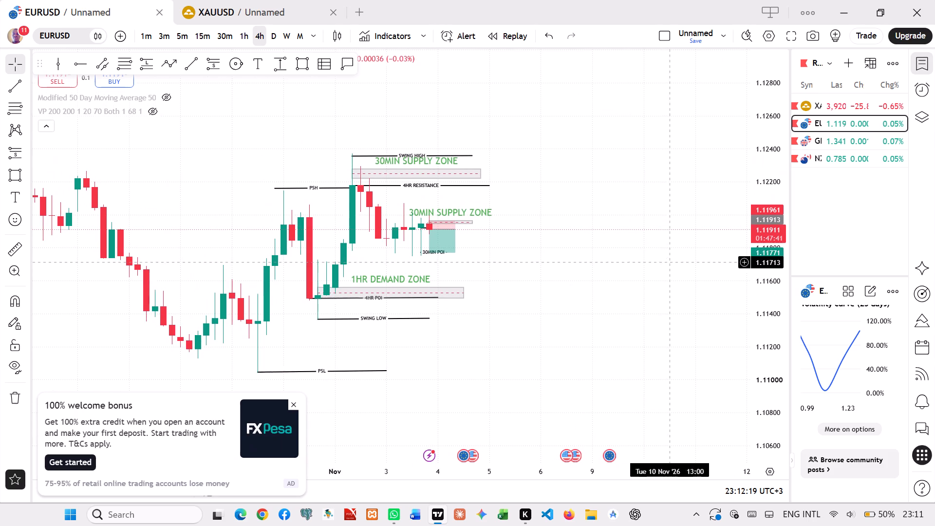
Switch EURUSD to the daily timeframe and examine recent candles against the marked zones and levels.
{"action": "left_click", "coordinate": [278, 41]}
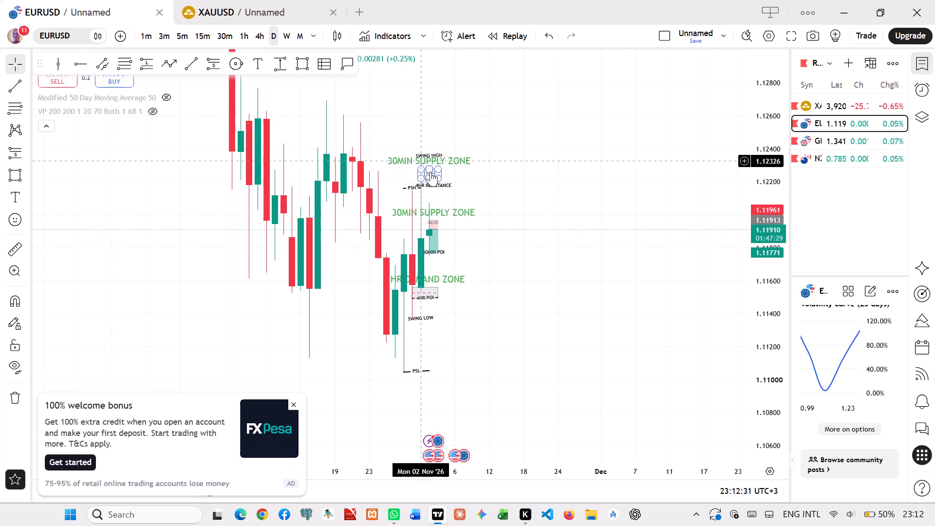
{"action": "scroll", "coordinate": [565, 217], "scroll_direction": "up", "scroll_amount": 5}
{"action": "scroll", "coordinate": [778, 265], "scroll_direction": "up", "scroll_amount": 1}
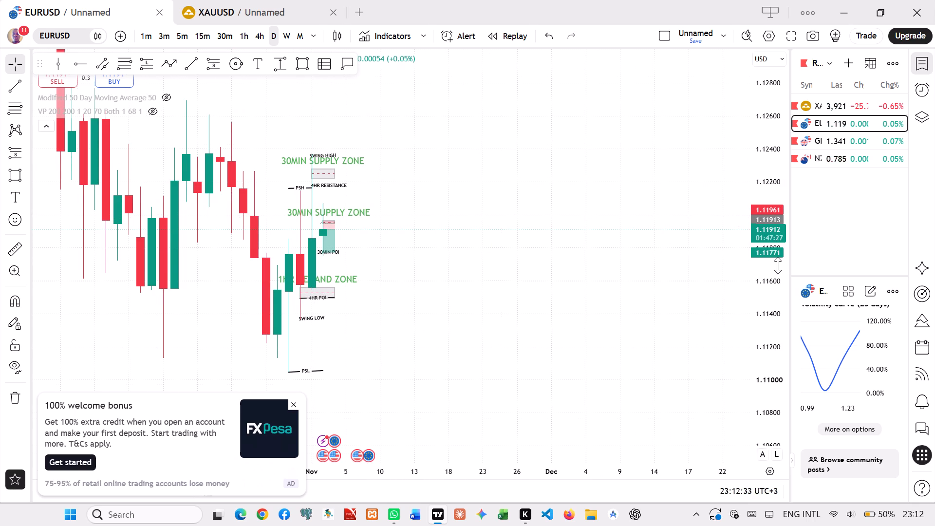
{"action": "scroll", "coordinate": [777, 265], "scroll_direction": "up", "scroll_amount": 9}
{"action": "scroll", "coordinate": [604, 267], "scroll_direction": "up", "scroll_amount": 12}
{"action": "left_click_drag", "start_coordinate": [515, 247], "coordinate": [834, 280]}
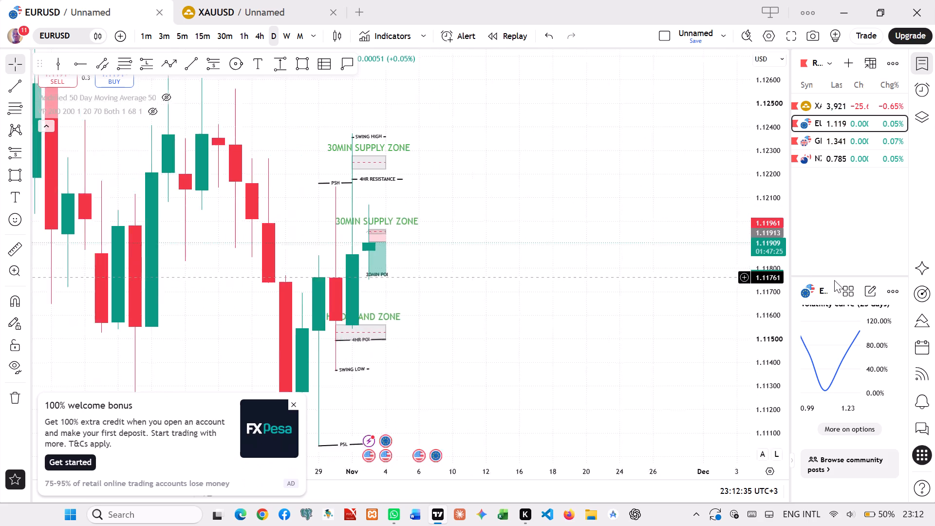
{"action": "left_click_drag", "start_coordinate": [834, 280], "coordinate": [841, 280]}
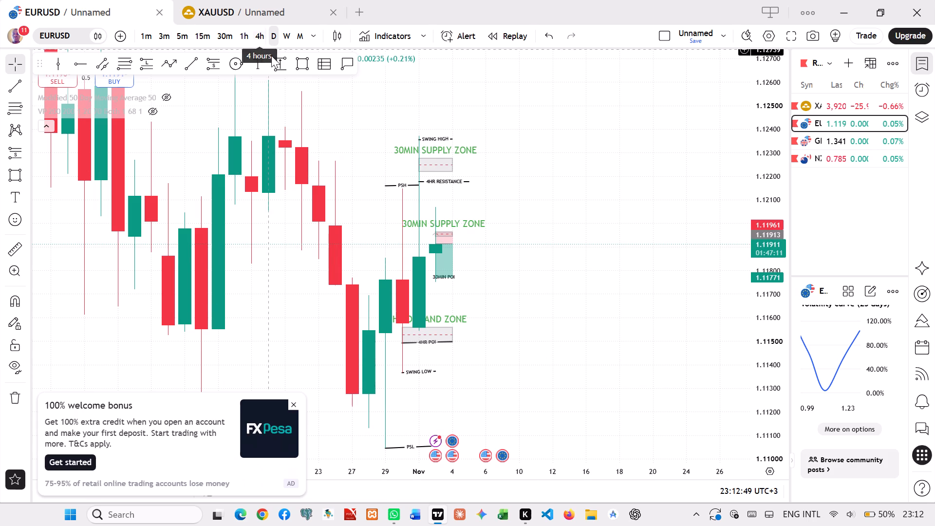
Return EURUSD to the 4-hour timeframe and examine price between the 4HR RESISTANCE and the 1HR DEMAND ZONE.
{"action": "left_click", "coordinate": [252, 41]}
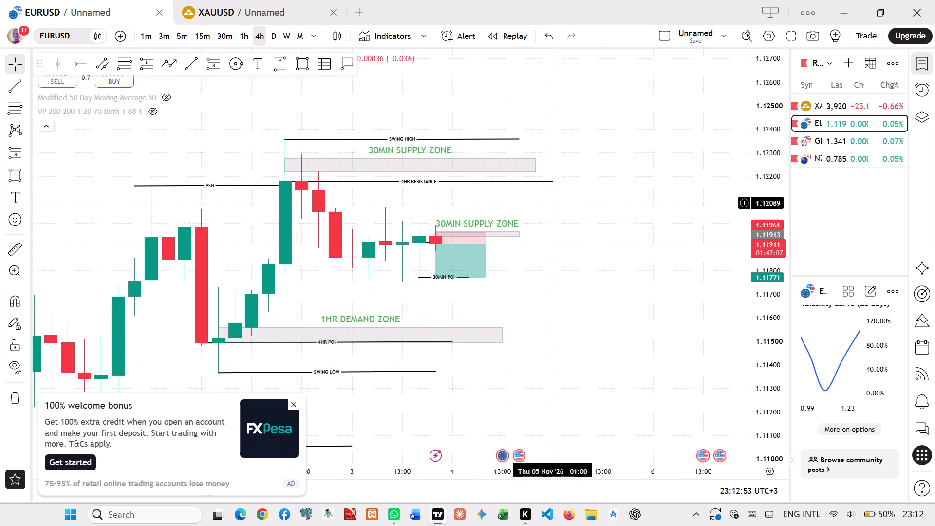
{"action": "scroll", "coordinate": [580, 187], "scroll_direction": "up", "scroll_amount": 14}
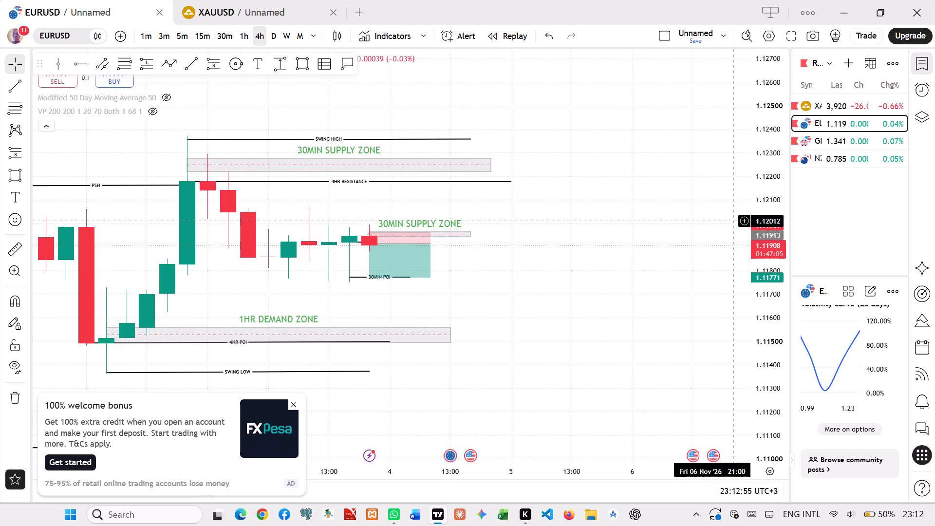
{"action": "scroll", "coordinate": [760, 216], "scroll_direction": "up", "scroll_amount": 13}
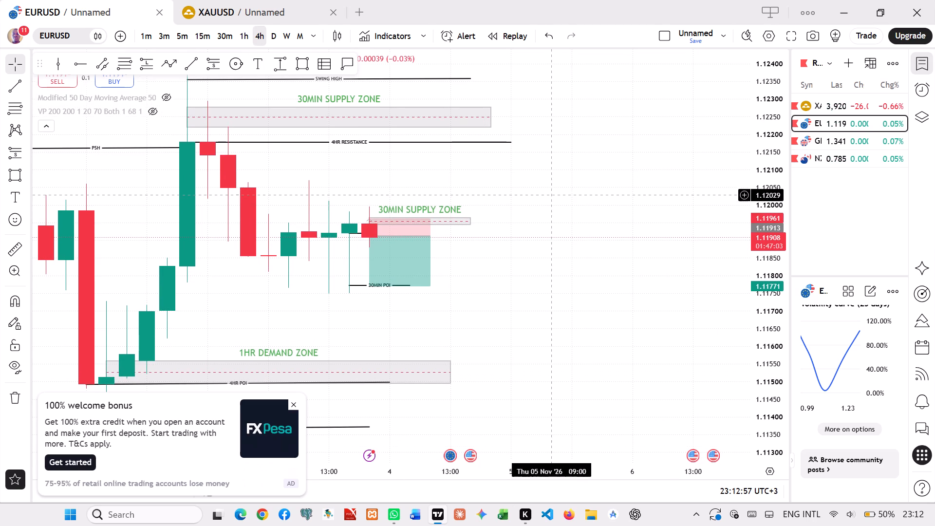
{"action": "scroll", "coordinate": [547, 193], "scroll_direction": "down", "scroll_amount": 10}
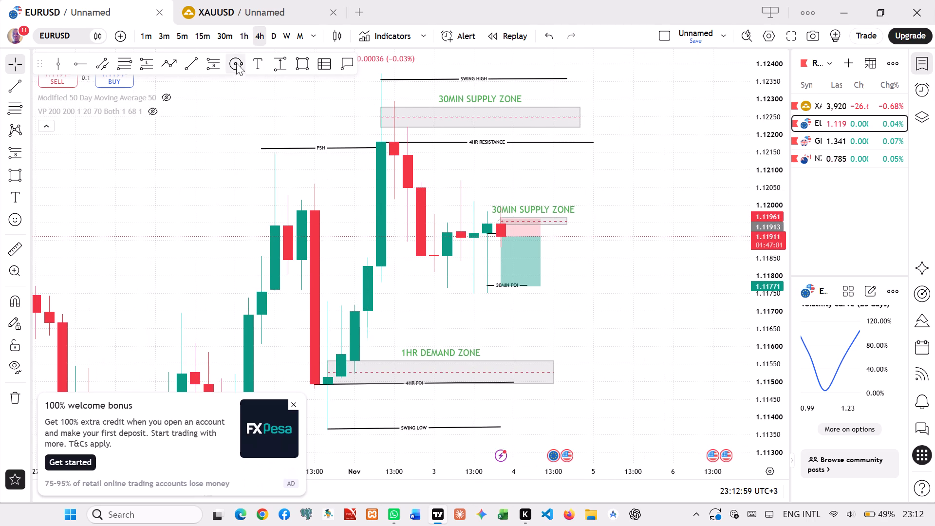
Switch EURUSD to the 1-hour timeframe and inspect the short position between the 30MIN SUPPLY ZONE and 30MIN POI.
{"action": "left_click", "coordinate": [236, 38]}
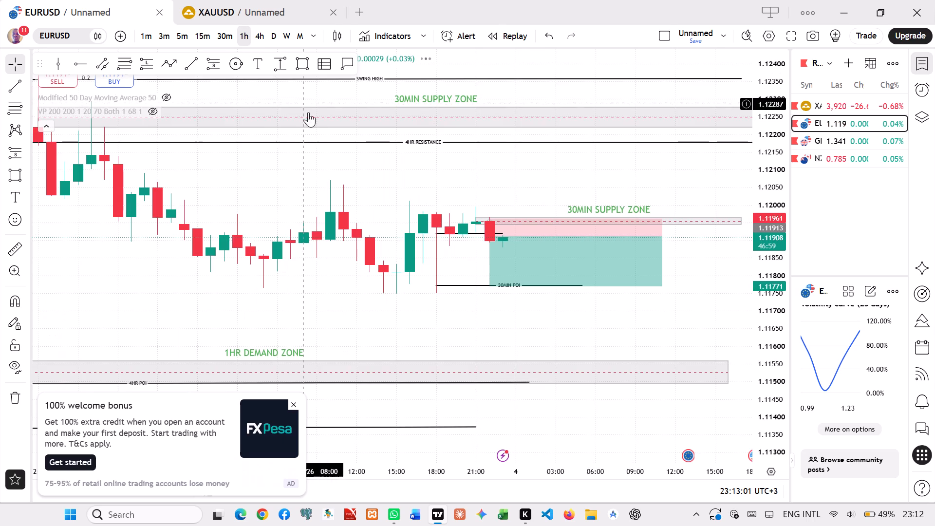
{"action": "scroll", "coordinate": [629, 193], "scroll_direction": "up", "scroll_amount": 5}
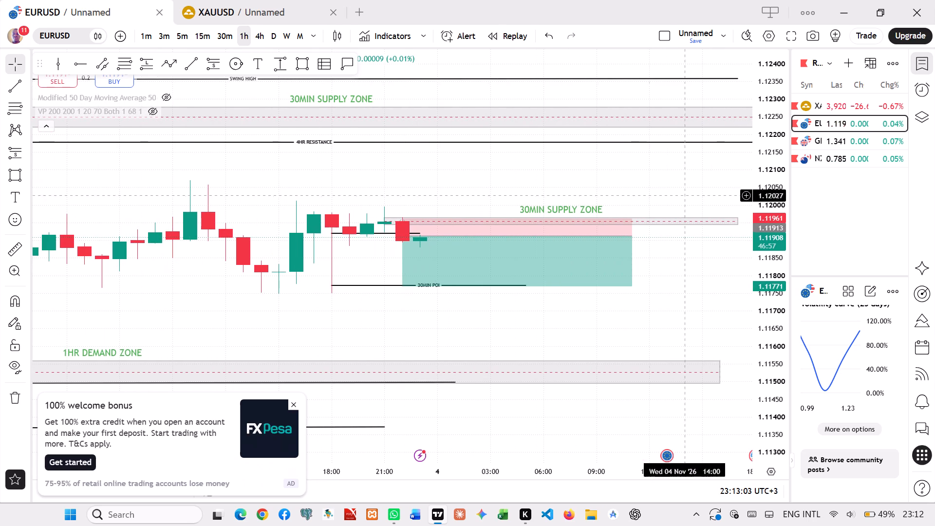
{"action": "scroll", "coordinate": [769, 179], "scroll_direction": "up", "scroll_amount": 17}
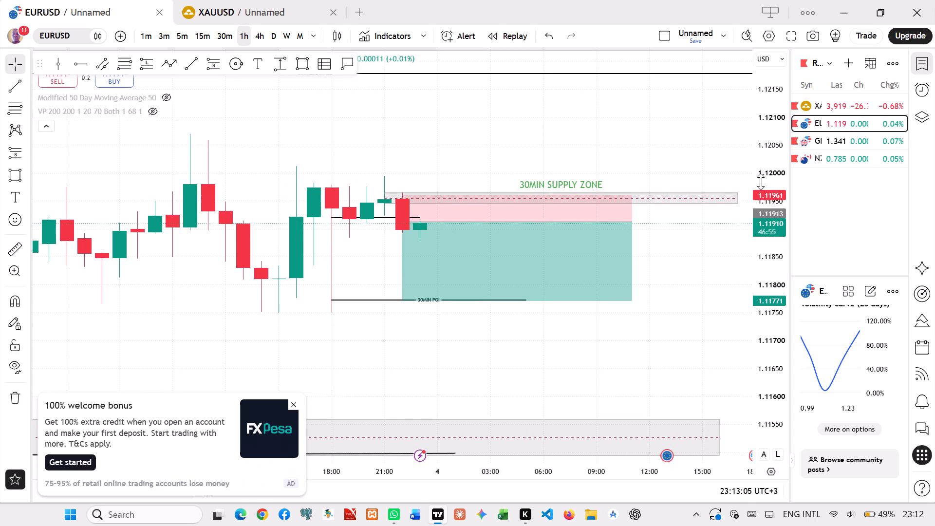
{"action": "scroll", "coordinate": [761, 182], "scroll_direction": "up", "scroll_amount": 4}
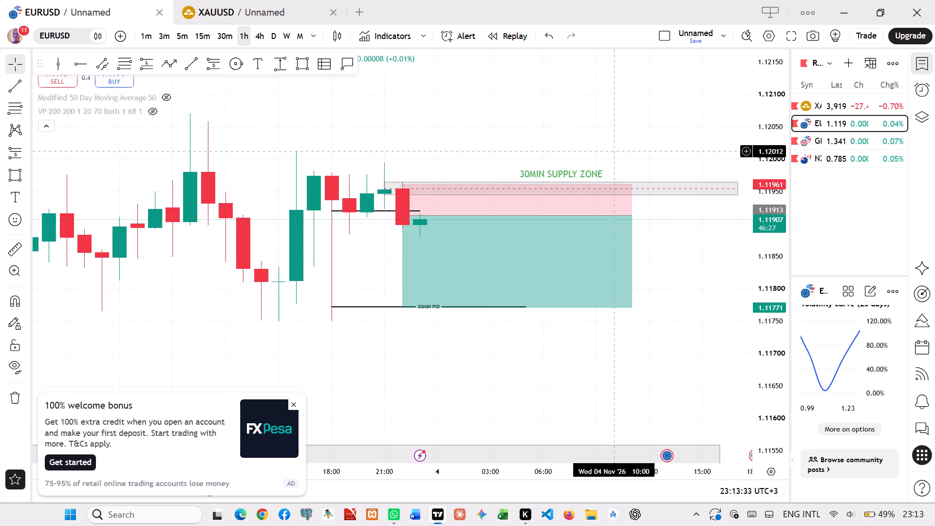
Switch EURUSD to the 30-minute timeframe and inspect the short position's entry, stop and target closely.
{"action": "left_click", "coordinate": [221, 33]}
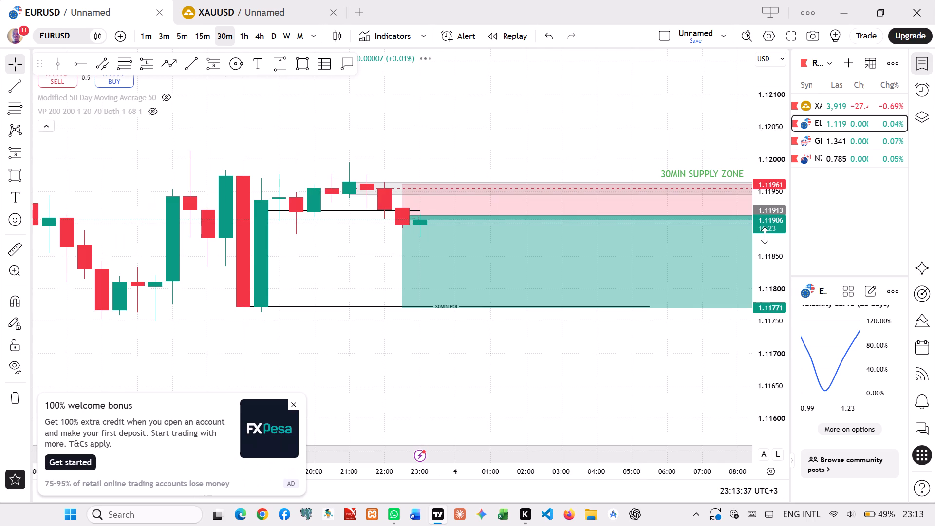
{"action": "scroll", "coordinate": [766, 235], "scroll_direction": "up", "scroll_amount": 20}
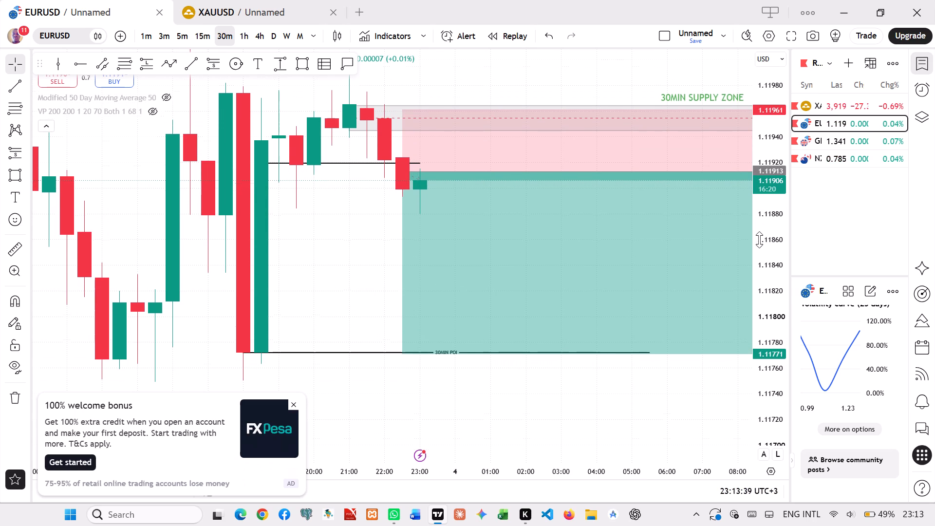